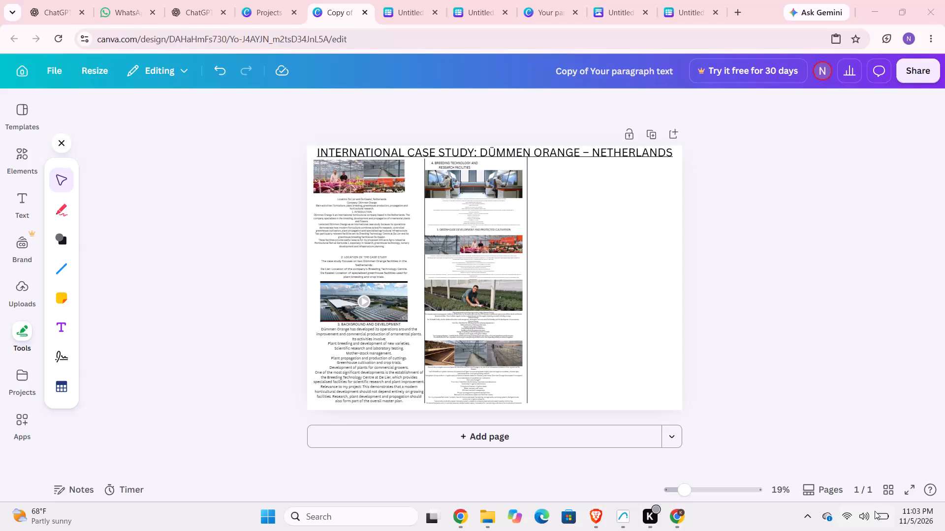
# Play the Wizkid "Come Closer" video from the system media controls, and return to the case study design.
pyautogui.click(864, 509)
pyautogui.click(864, 509)
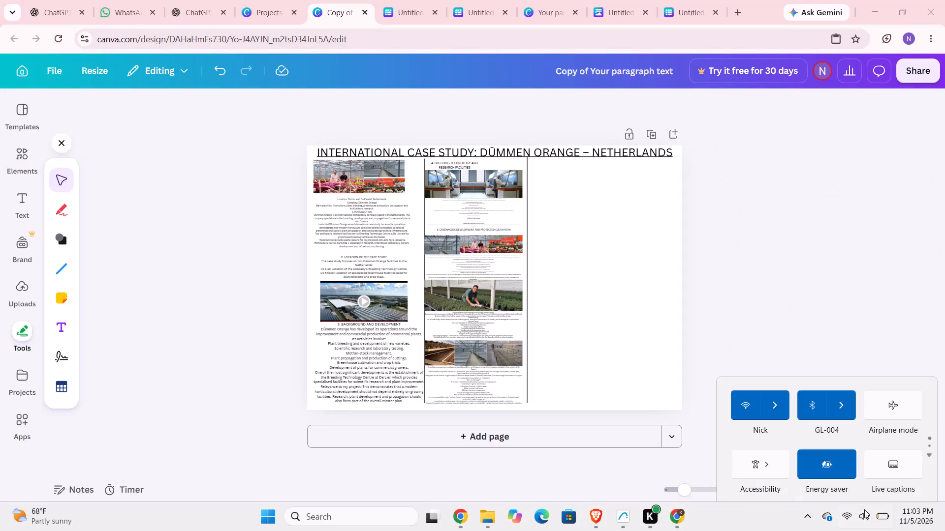
pyautogui.click(821, 220)
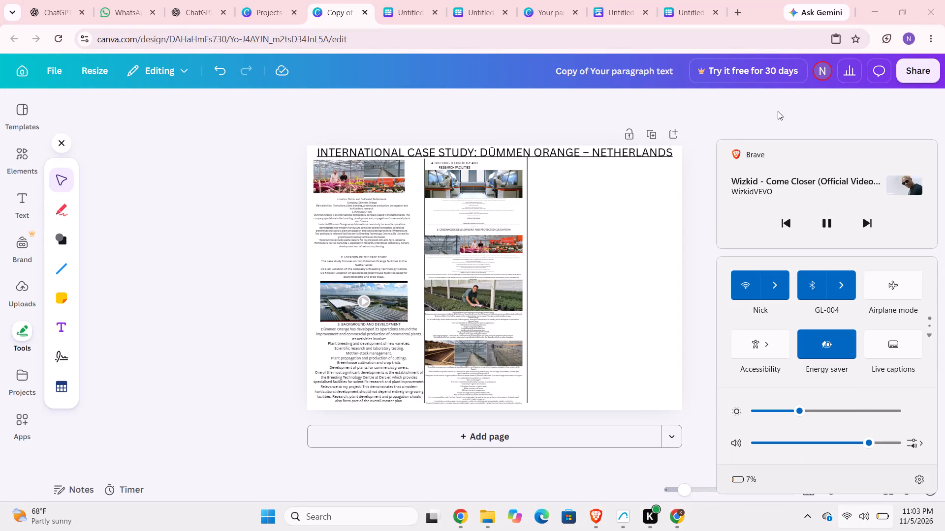
pyautogui.click(778, 111)
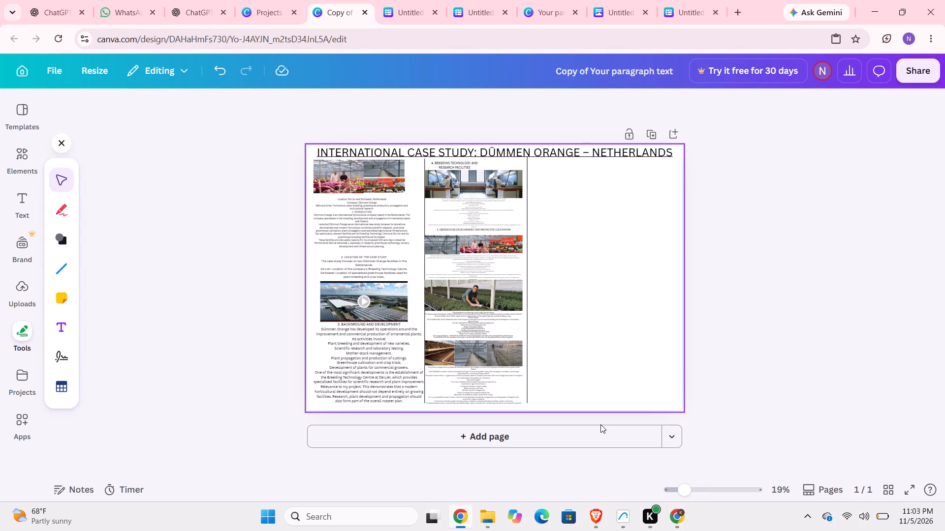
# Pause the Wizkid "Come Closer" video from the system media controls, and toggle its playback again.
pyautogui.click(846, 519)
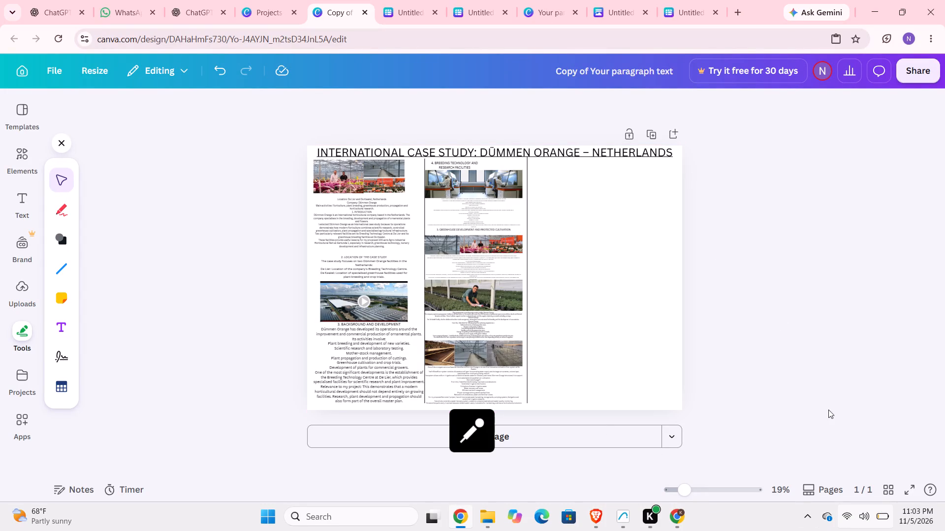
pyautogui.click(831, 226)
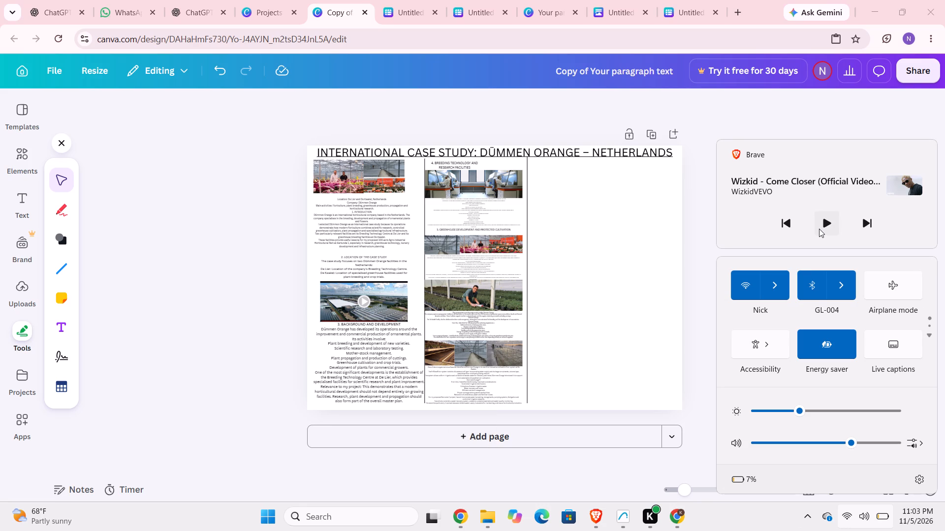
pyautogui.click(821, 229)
# Switch to the Brave window with the YouTube search for chill morning afrobeats.
pyautogui.click(583, 519)
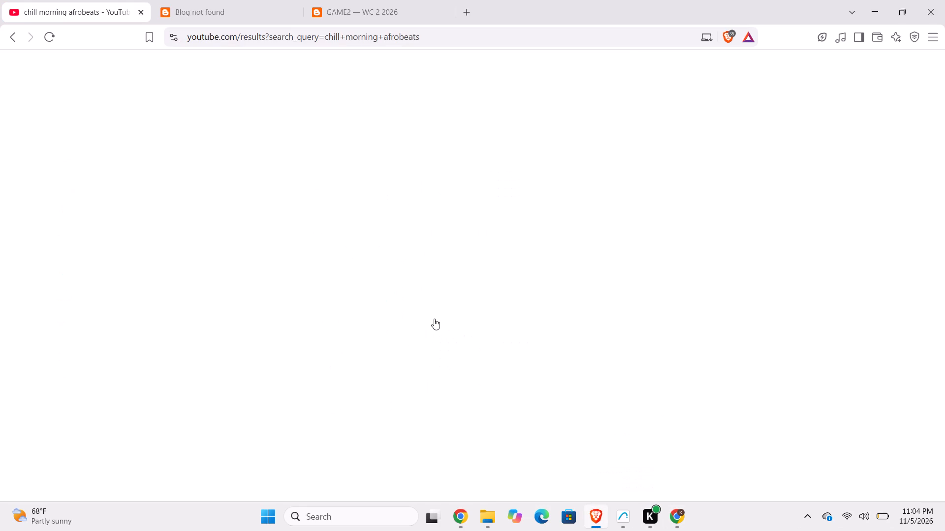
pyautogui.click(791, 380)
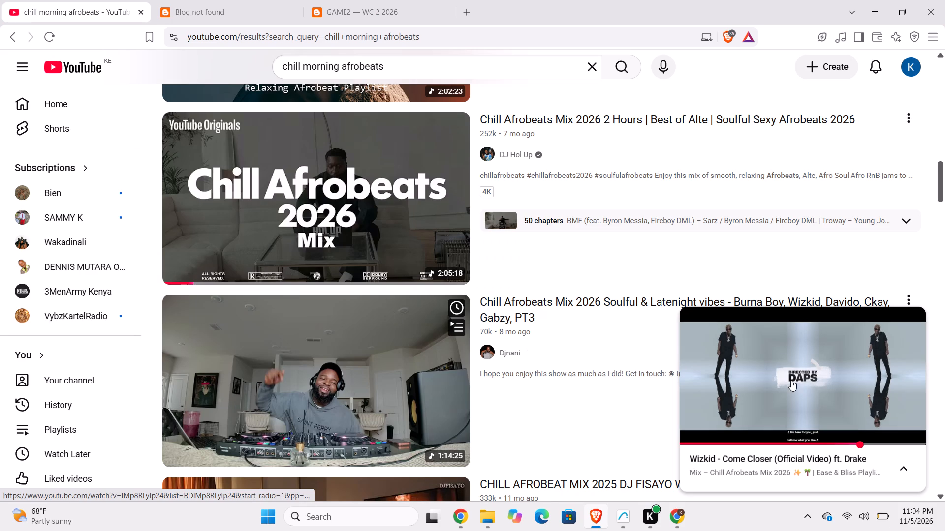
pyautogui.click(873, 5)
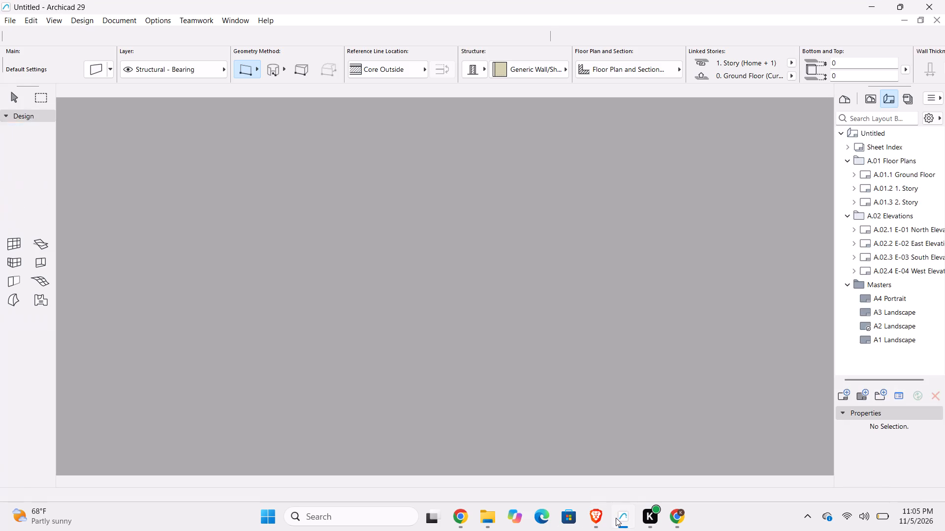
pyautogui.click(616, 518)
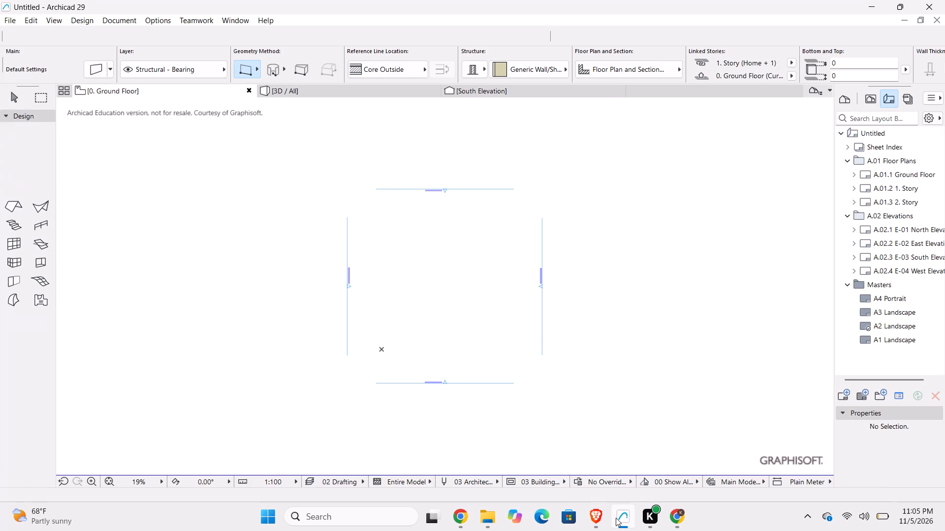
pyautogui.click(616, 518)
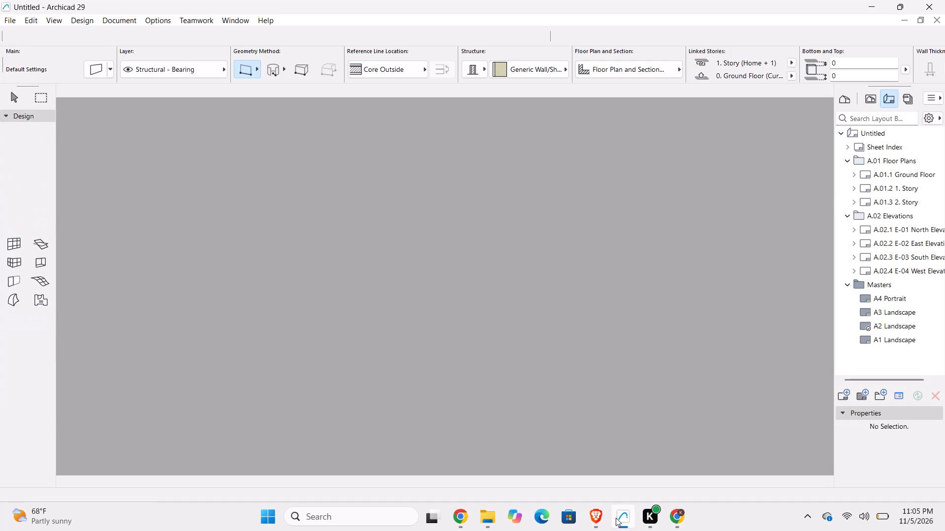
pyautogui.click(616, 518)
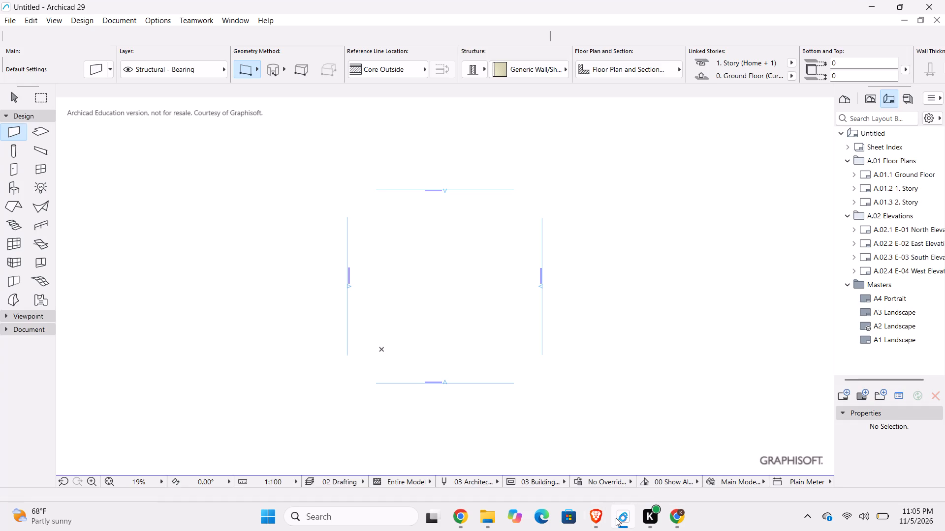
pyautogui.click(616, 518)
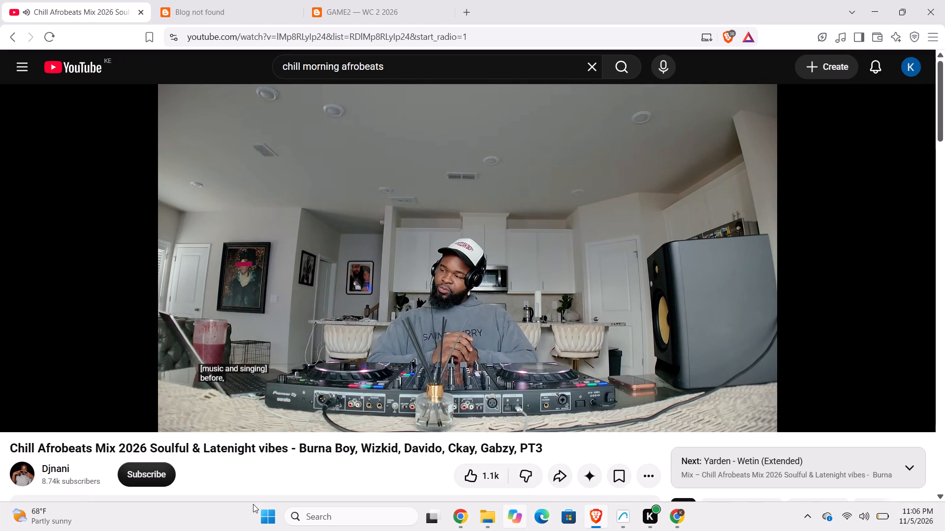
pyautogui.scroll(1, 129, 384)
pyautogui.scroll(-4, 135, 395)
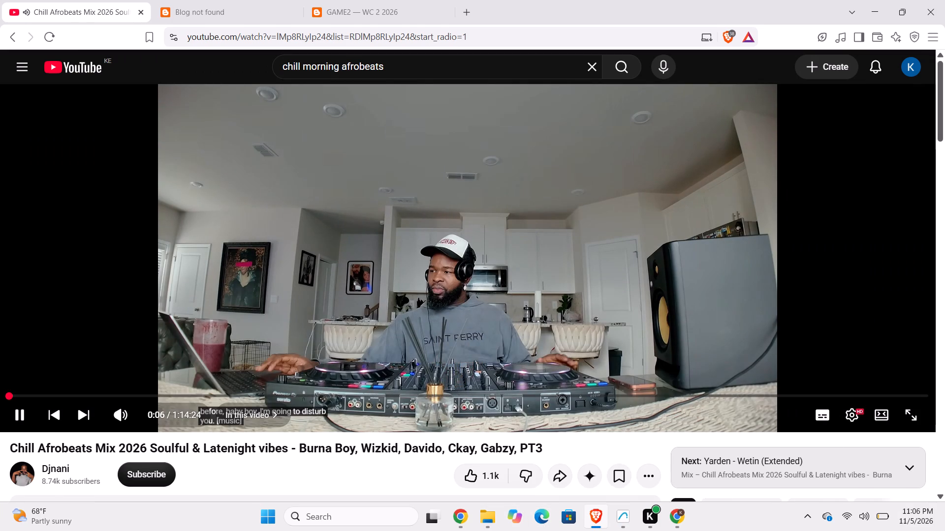
# Switch to the Canva poster, paste the LED fixture image, move it over the third column's outer edge and shrink it to about 379 by 253.
pyautogui.click(460, 521)
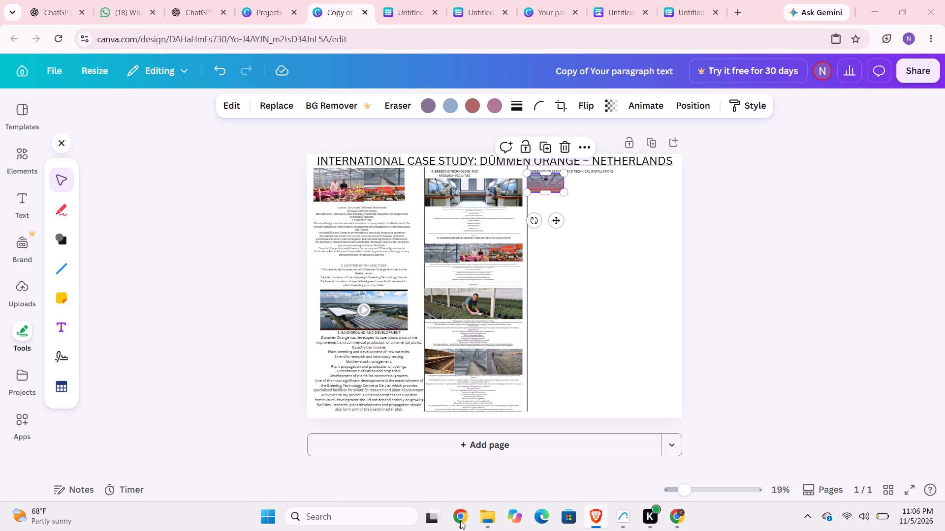
pyautogui.click(584, 211)
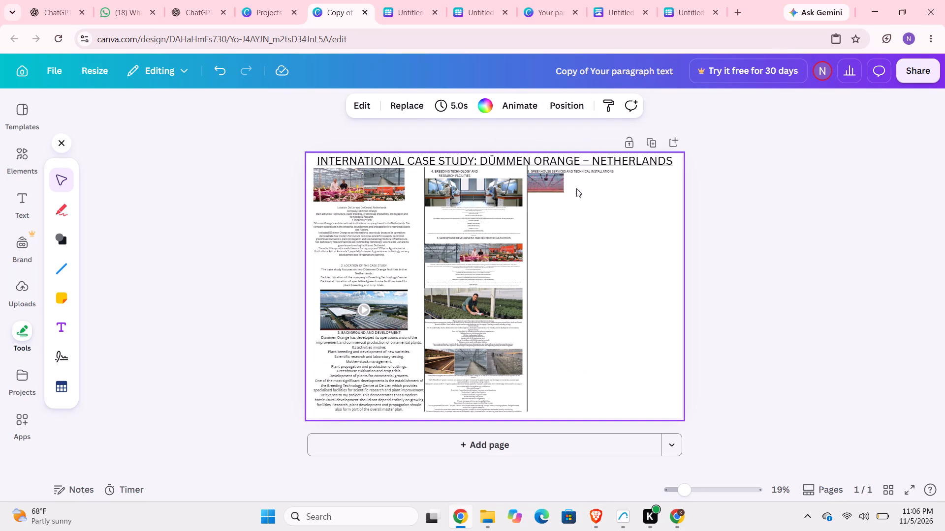
pyautogui.hotkey('ctrl', 'v')
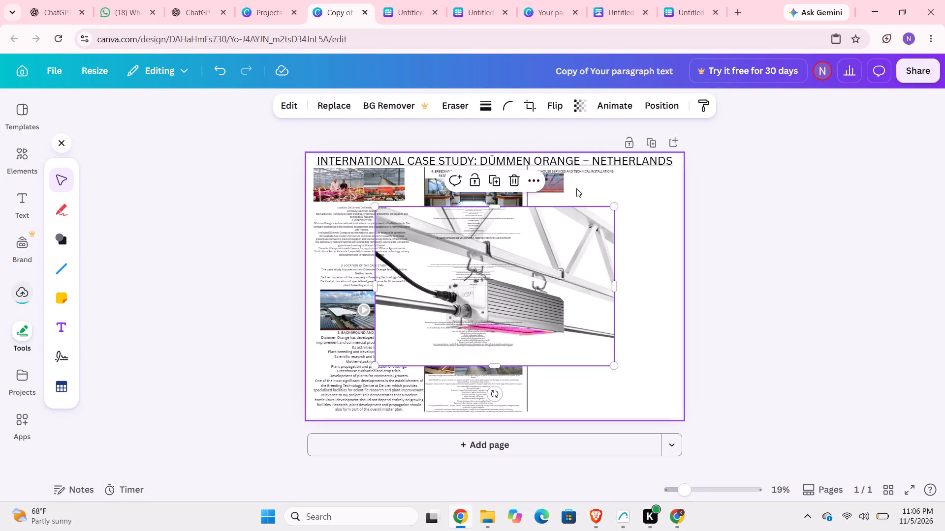
pyautogui.moveTo(575, 276); pyautogui.dragTo(777, 276)
pyautogui.moveTo(577, 365); pyautogui.dragTo(700, 264)
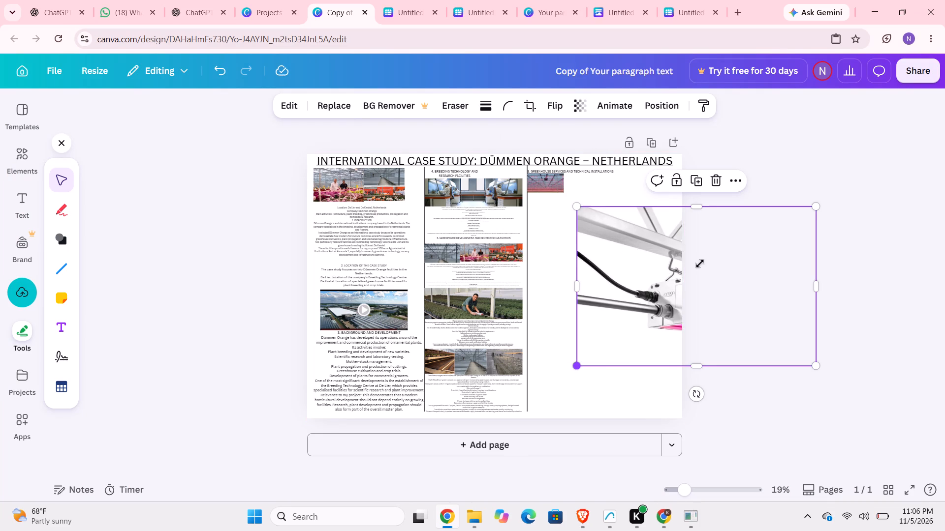
pyautogui.moveTo(700, 264); pyautogui.dragTo(650, 316)
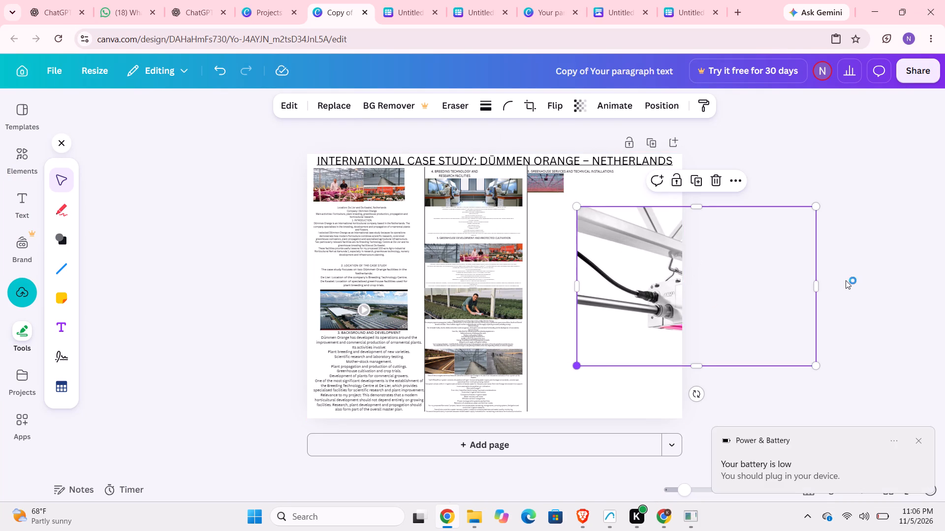
pyautogui.click(823, 362)
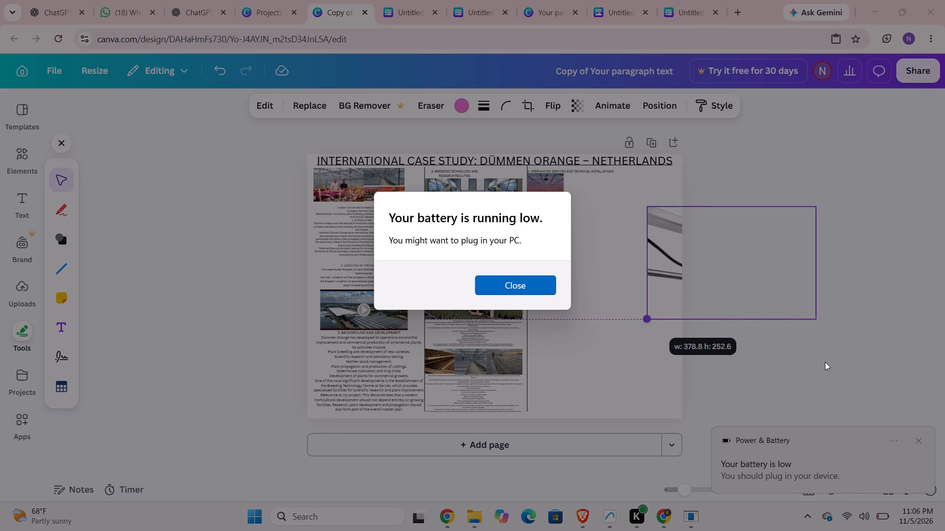
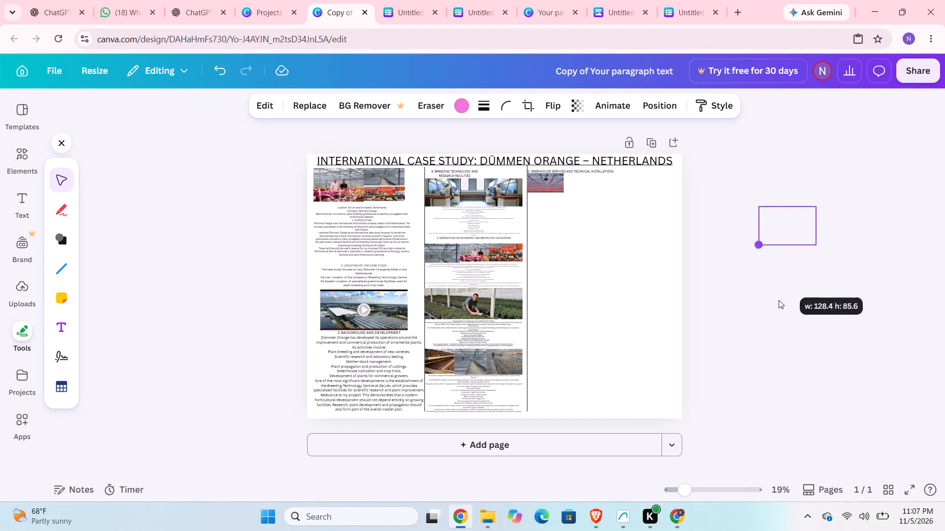
# Undo the last shrink of the LED fixture image to bring it back onto the poster.
pyautogui.click(745, 268)
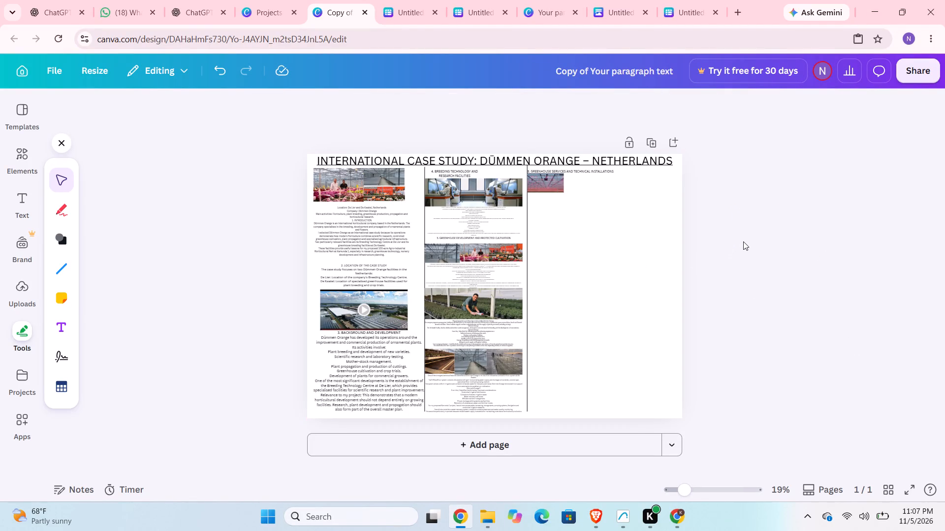
pyautogui.hotkey('ctrl', 'x')
pyautogui.hotkey('ctrl', 'z')
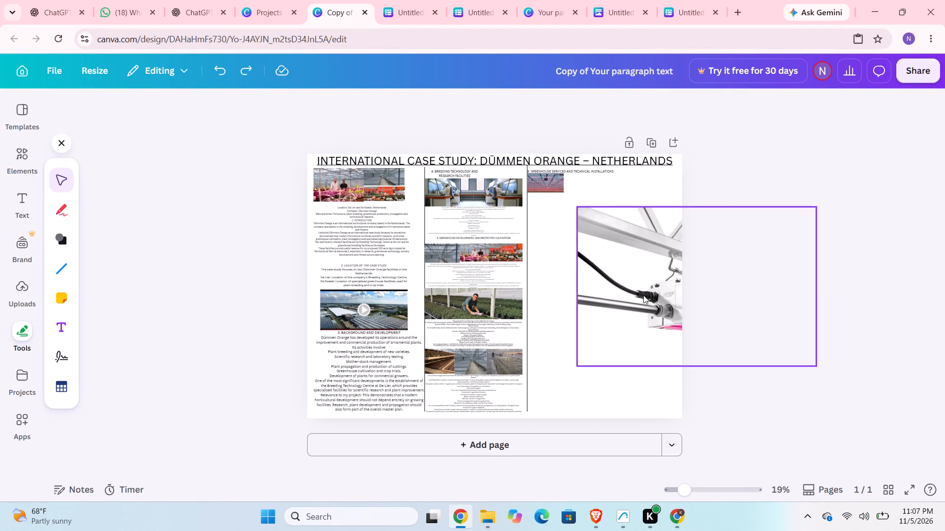
pyautogui.click(775, 320)
pyautogui.click(807, 379)
pyautogui.click(739, 349)
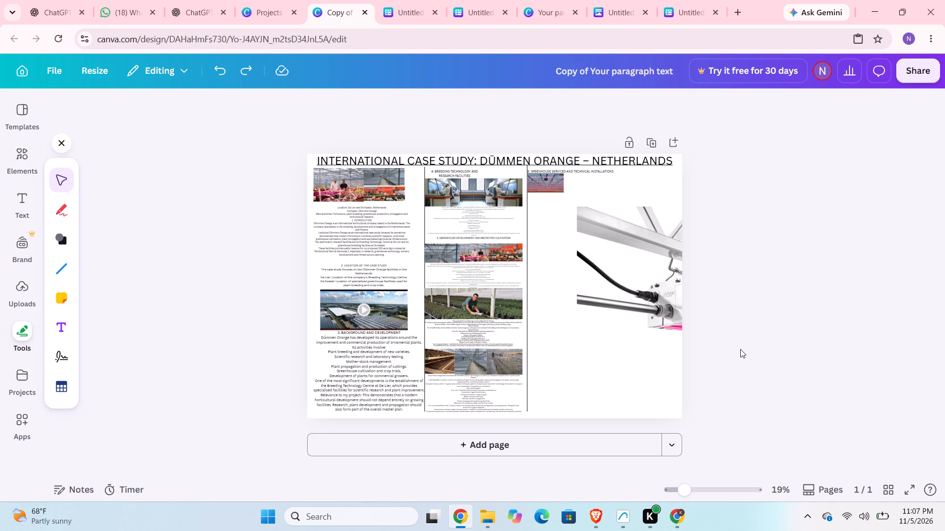
# Shrink the LED fixture image to a small thumbnail and place it beside the greenhouse image beneath the section 8 heading.
pyautogui.moveTo(581, 365); pyautogui.dragTo(587, 346)
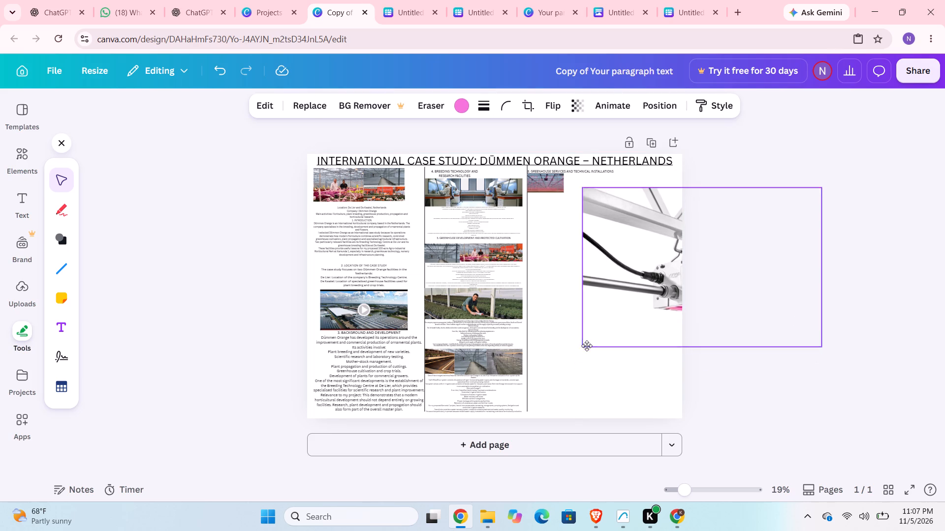
pyautogui.moveTo(587, 346); pyautogui.dragTo(575, 354)
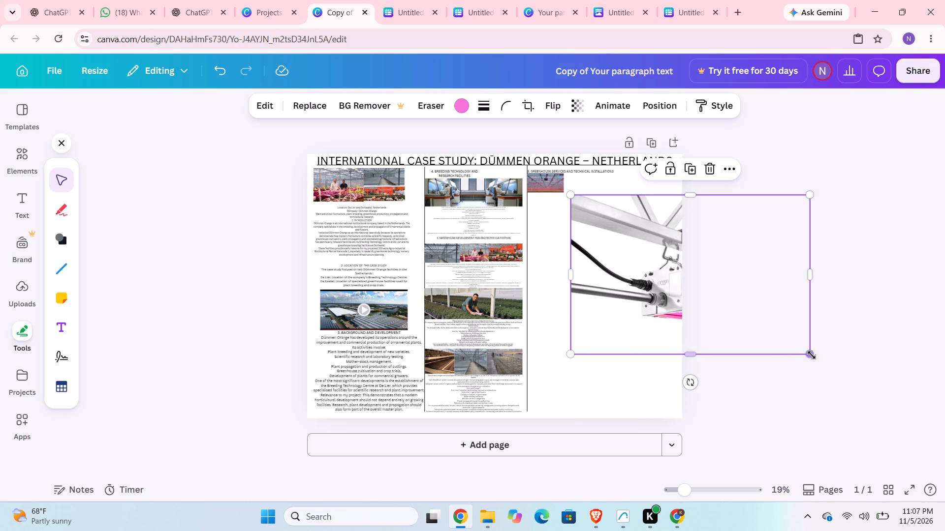
pyautogui.moveTo(812, 354); pyautogui.dragTo(611, 219)
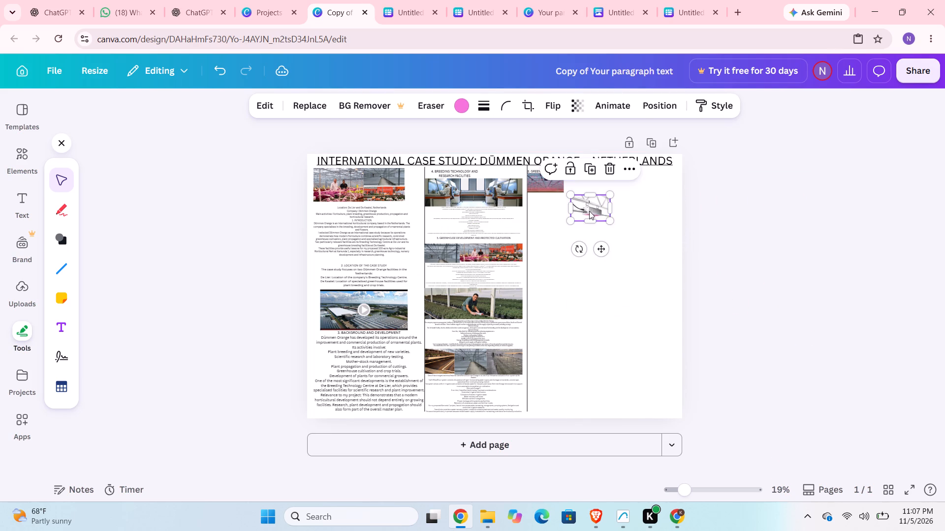
pyautogui.moveTo(587, 210); pyautogui.dragTo(577, 188)
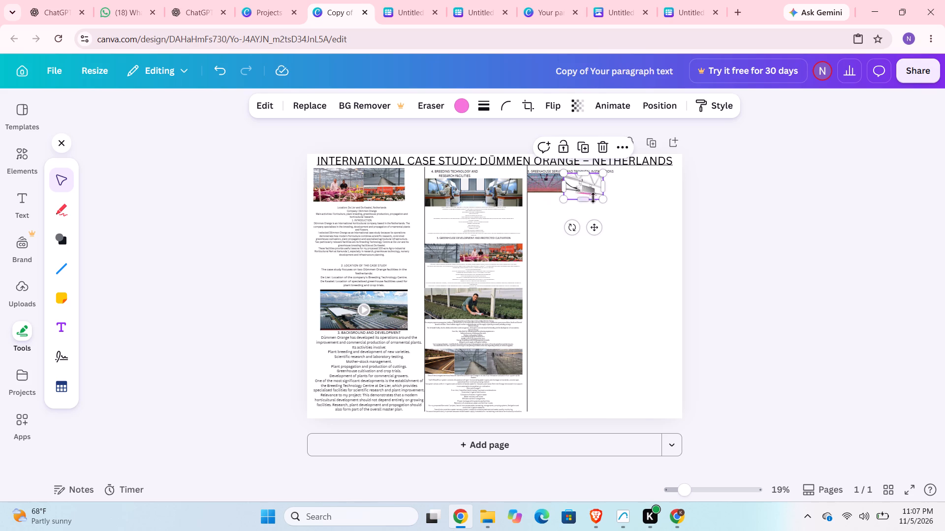
pyautogui.moveTo(600, 199); pyautogui.dragTo(592, 191)
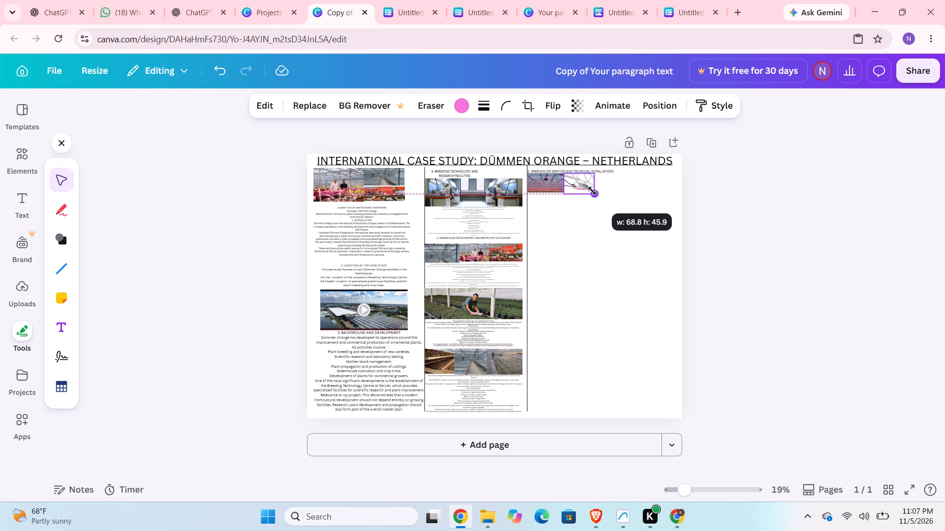
pyautogui.moveTo(592, 191); pyautogui.dragTo(583, 194)
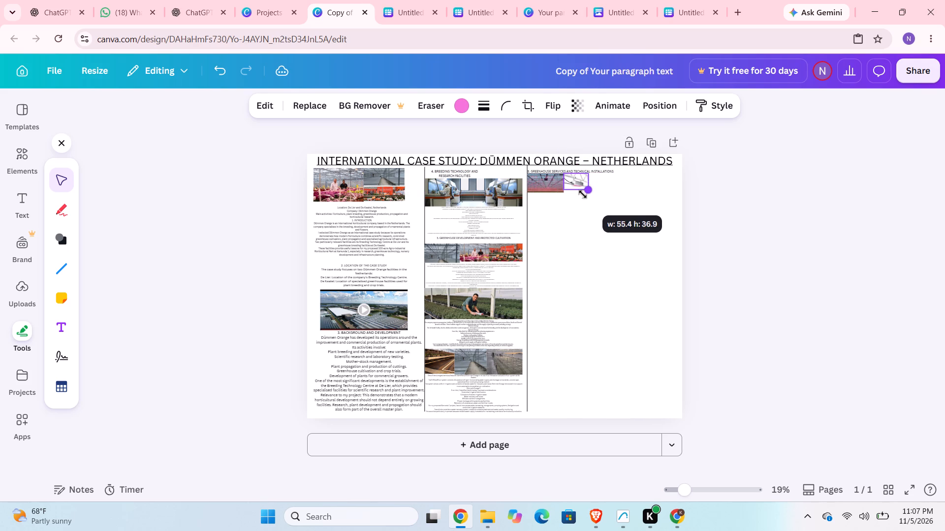
pyautogui.moveTo(583, 194); pyautogui.dragTo(585, 196)
pyautogui.click(691, 204)
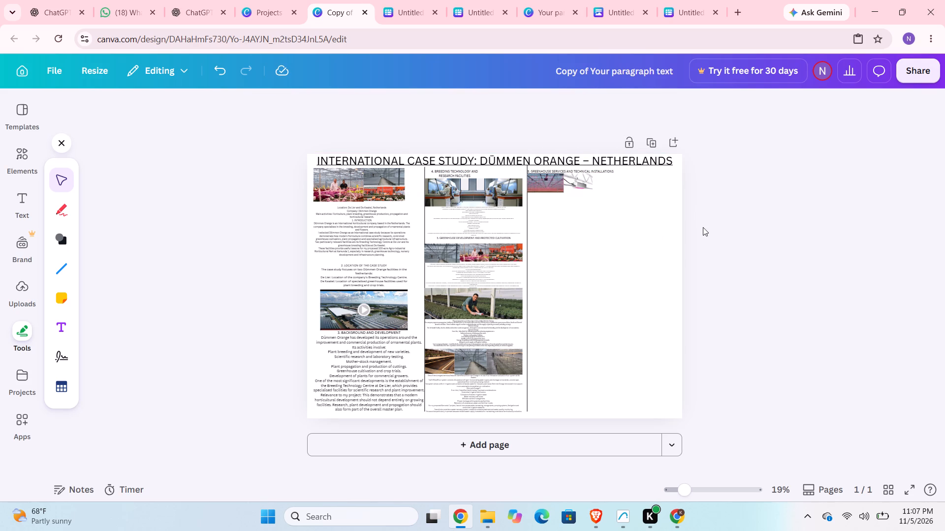
# Switch to the ChatGPT chat and copy the third section 8 image, the electrical control cabinets from bosmanvanzaal.com.
pyautogui.click(681, 515)
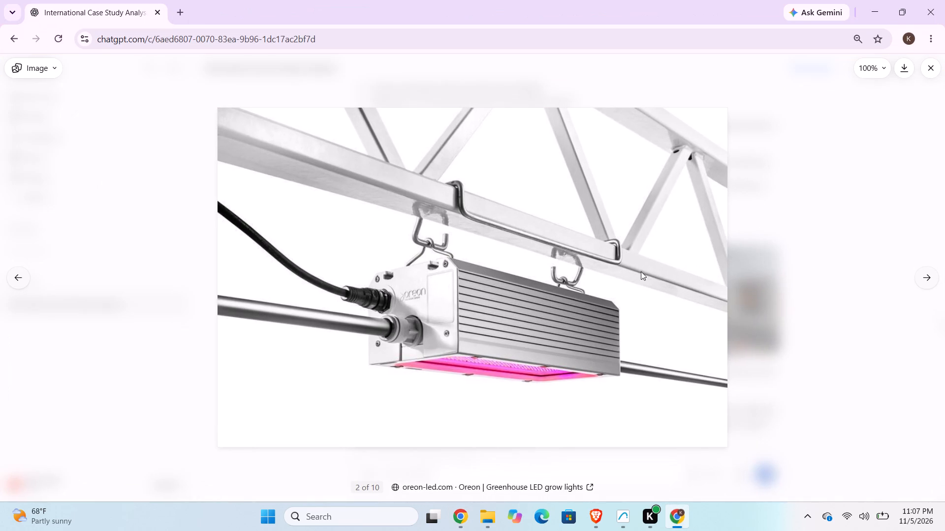
pyautogui.press('Right')
pyautogui.rightClick(674, 265)
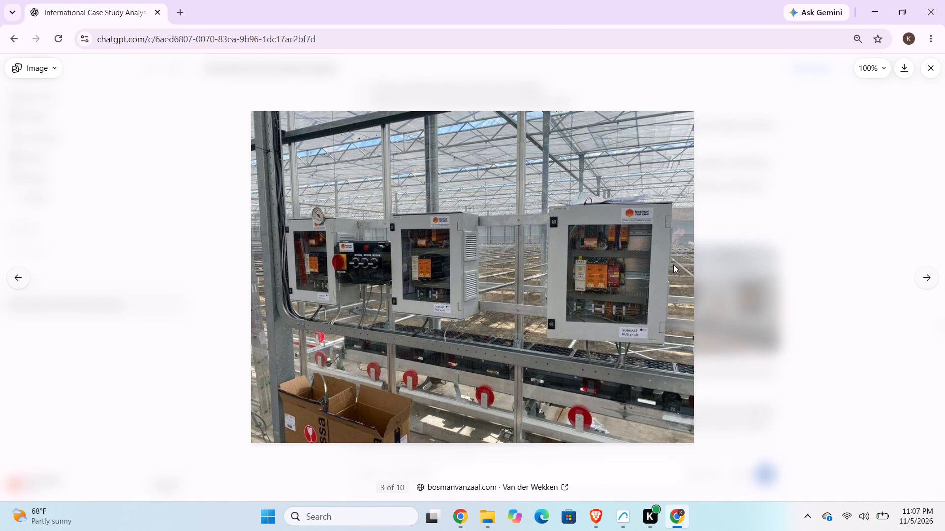
pyautogui.click(704, 314)
pyautogui.click(676, 514)
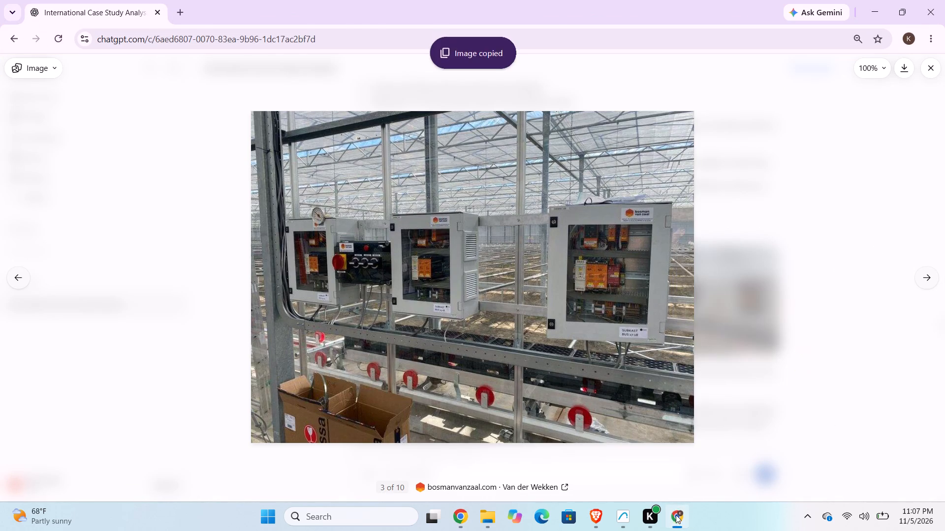
pyautogui.click(669, 513)
pyautogui.rightClick(468, 242)
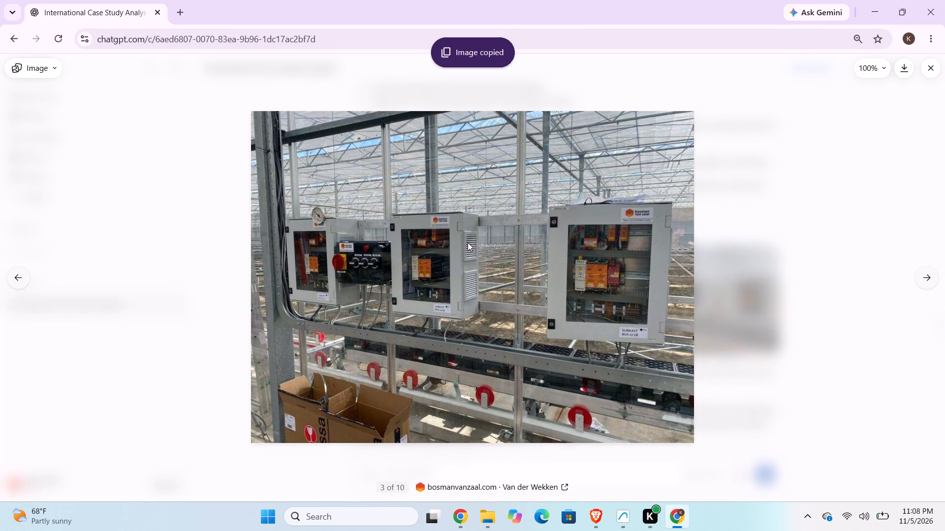
pyautogui.click(510, 298)
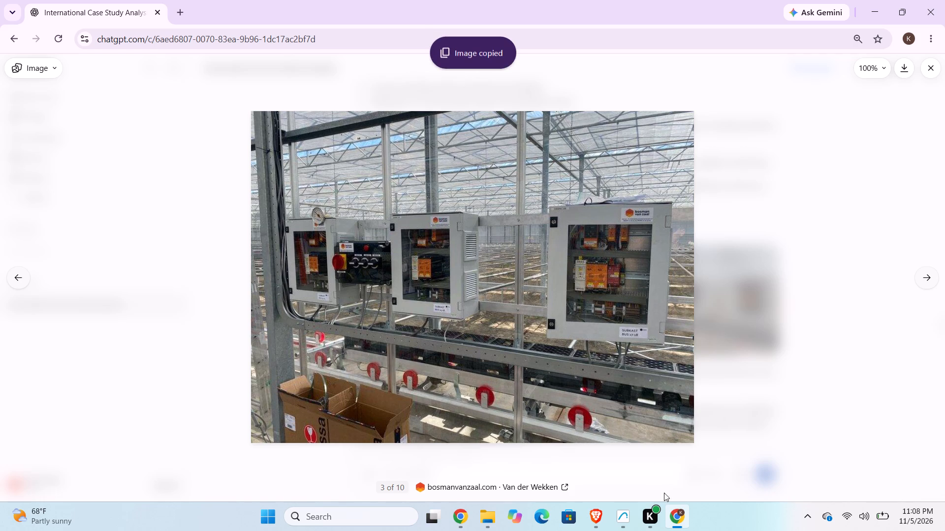
# Switch to the Canva poster, paste the control-cabinet image, shrink it to a thumbnail and place it beside the LED fixture image.
pyautogui.click(670, 506)
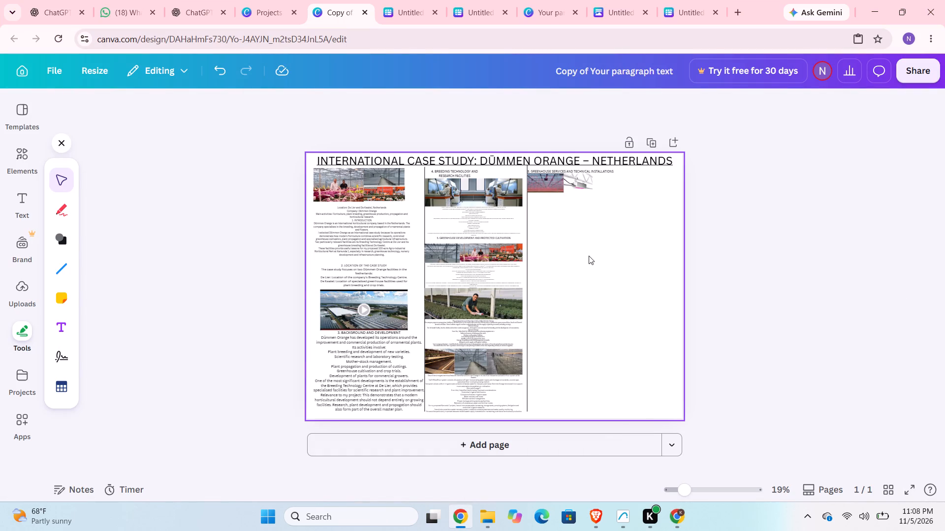
pyautogui.hotkey('ctrl', 'v')
pyautogui.moveTo(567, 293); pyautogui.dragTo(668, 295)
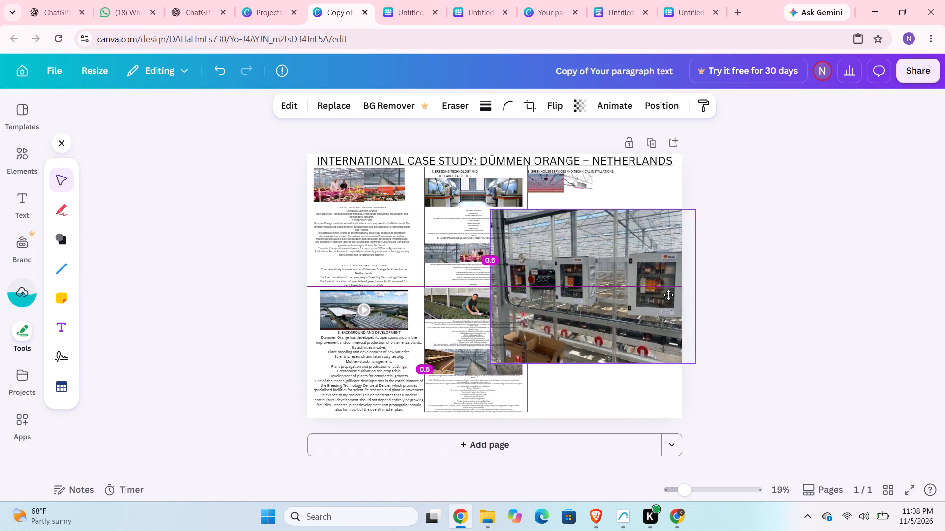
pyautogui.moveTo(668, 295); pyautogui.dragTo(786, 321)
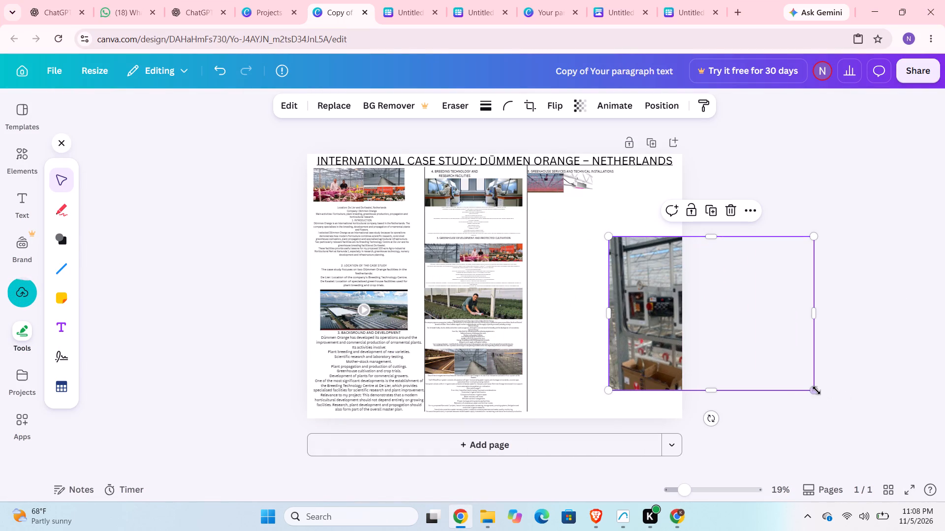
pyautogui.moveTo(814, 390); pyautogui.dragTo(703, 254)
pyautogui.moveTo(636, 272); pyautogui.dragTo(619, 215)
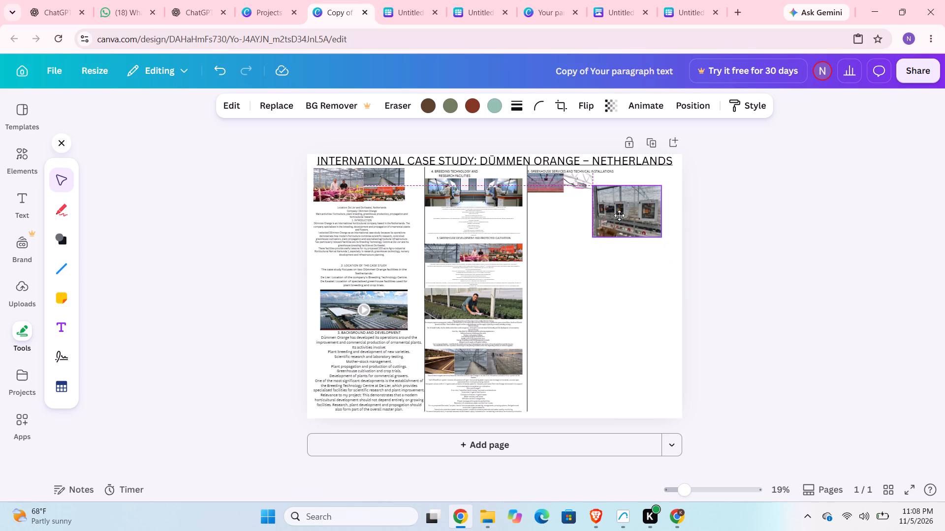
pyautogui.moveTo(619, 215); pyautogui.dragTo(619, 209)
pyautogui.moveTo(661, 227); pyautogui.dragTo(597, 193)
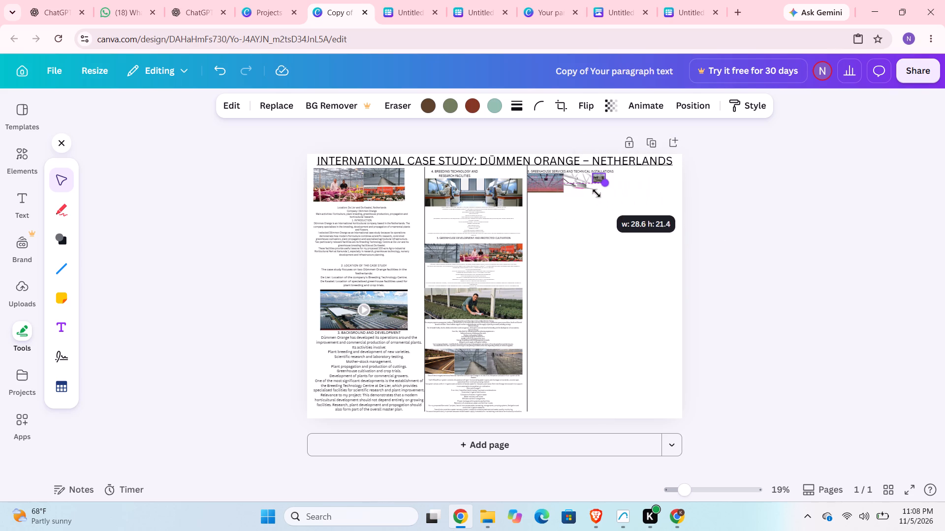
pyautogui.moveTo(597, 193); pyautogui.dragTo(606, 200)
pyautogui.click(762, 216)
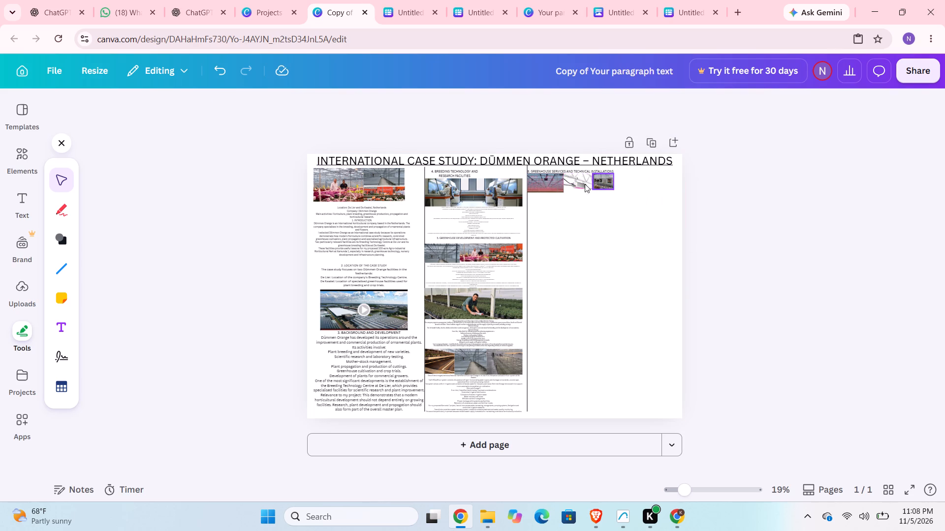
# Narrow the pink-lit greenhouse image slightly by pulling in its edge next to the LED fixture image.
pyautogui.click(563, 183)
pyautogui.moveTo(563, 183); pyautogui.dragTo(561, 183)
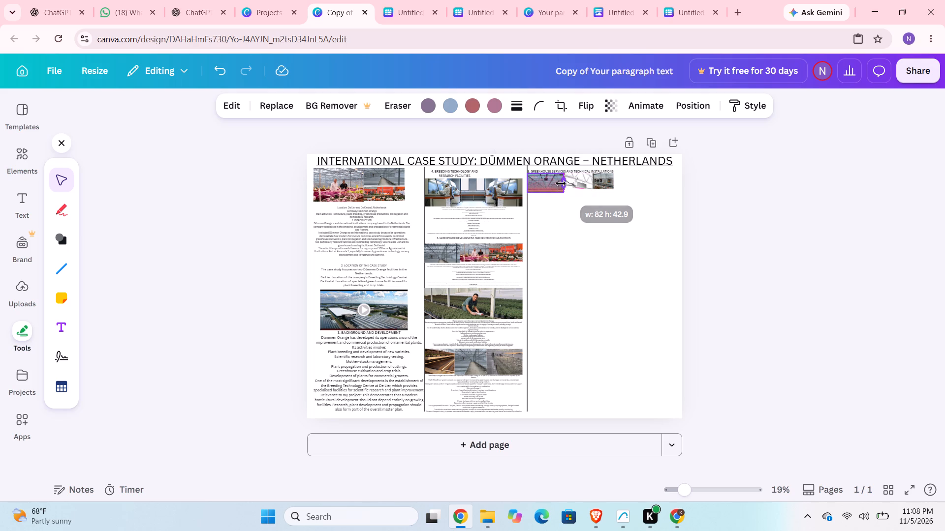
pyautogui.moveTo(561, 183); pyautogui.dragTo(559, 182)
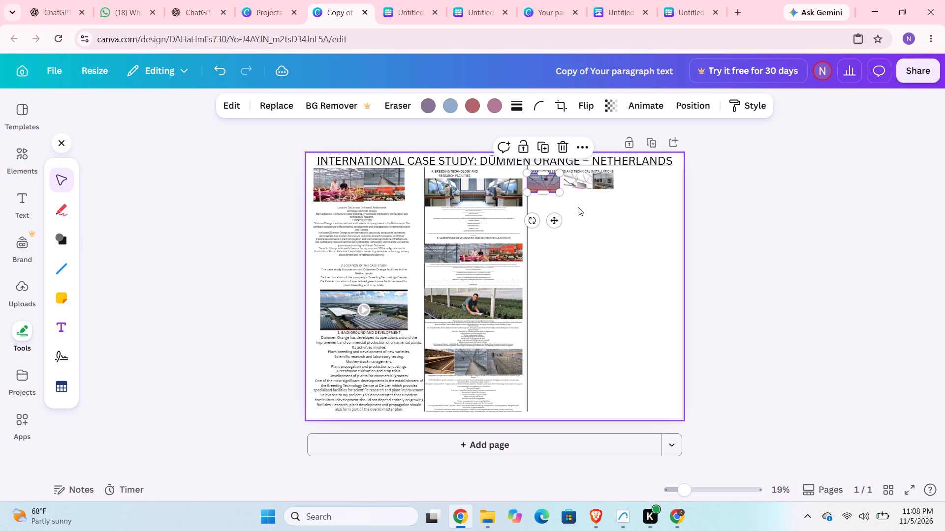
pyautogui.click(578, 207)
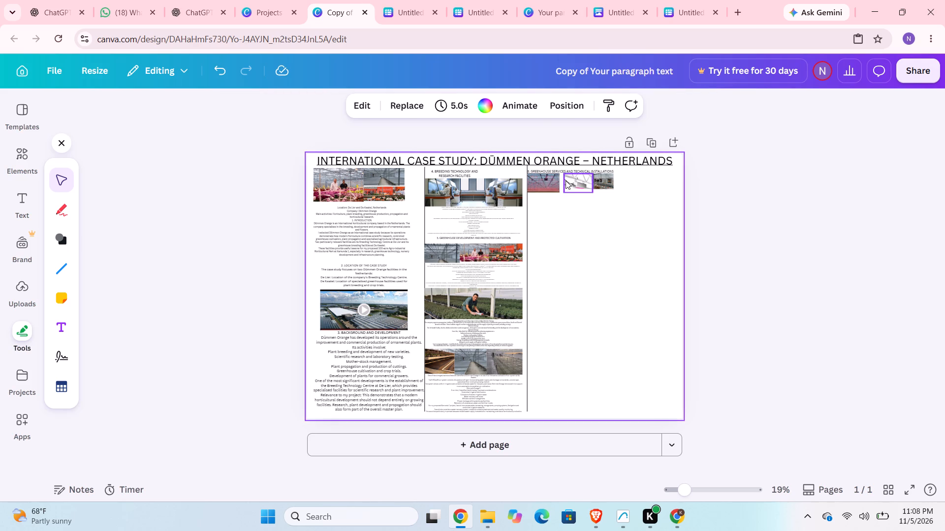
# Extend the LED fixture image to meet the greenhouse image and trim its edge on the control-cabinet side.
pyautogui.click(565, 180)
pyautogui.moveTo(565, 180); pyautogui.dragTo(558, 182)
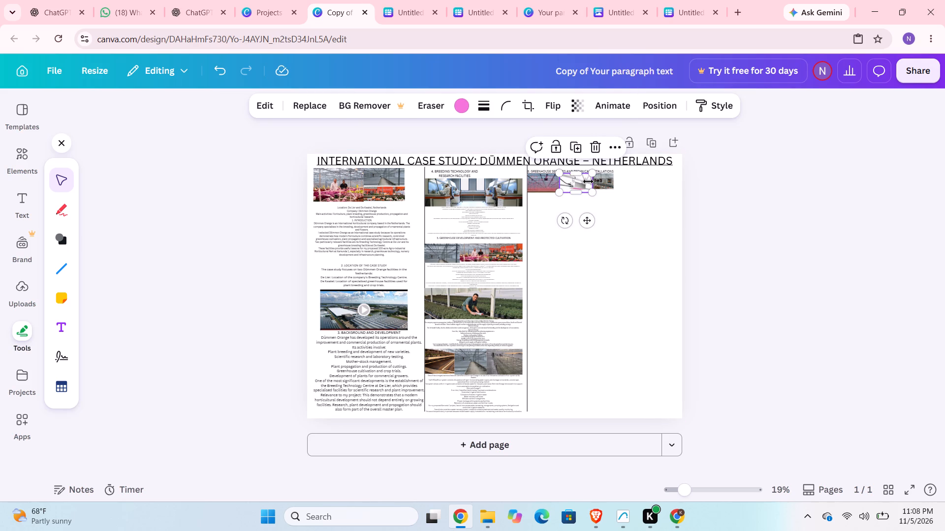
pyautogui.click(589, 181)
pyautogui.moveTo(591, 181); pyautogui.dragTo(585, 182)
pyautogui.click(592, 182)
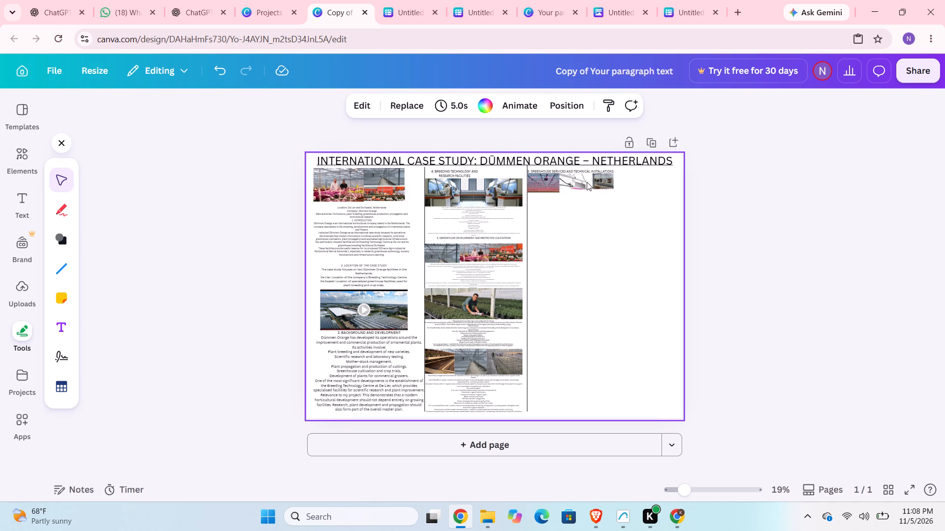
# Move the control-cabinet image against the LED fixture image and widen it to the end of the section 8 heading.
pyautogui.click(591, 182)
pyautogui.moveTo(594, 180); pyautogui.dragTo(593, 181)
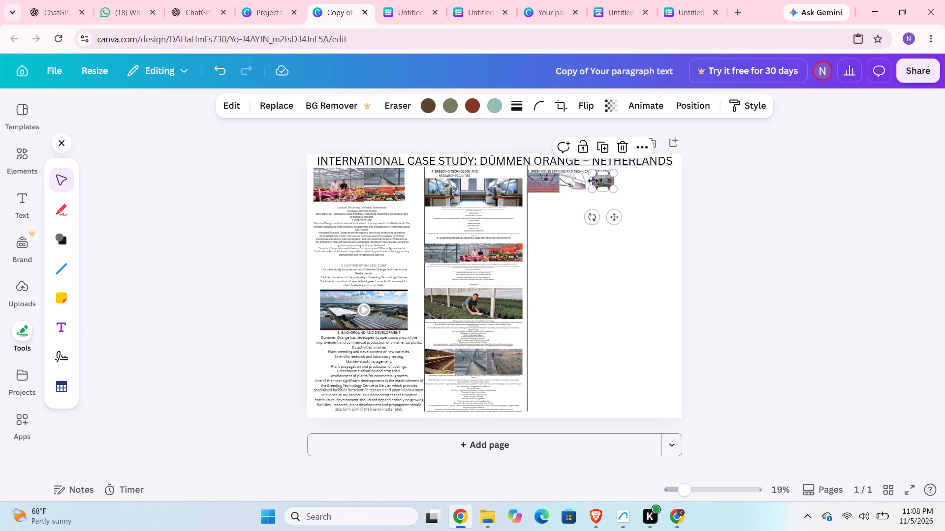
pyautogui.moveTo(593, 181); pyautogui.dragTo(587, 180)
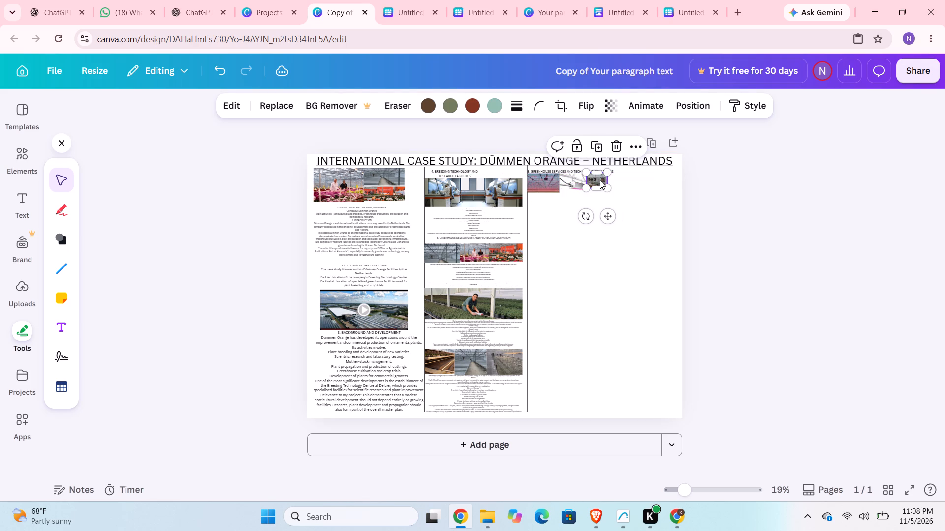
pyautogui.moveTo(609, 179); pyautogui.dragTo(615, 180)
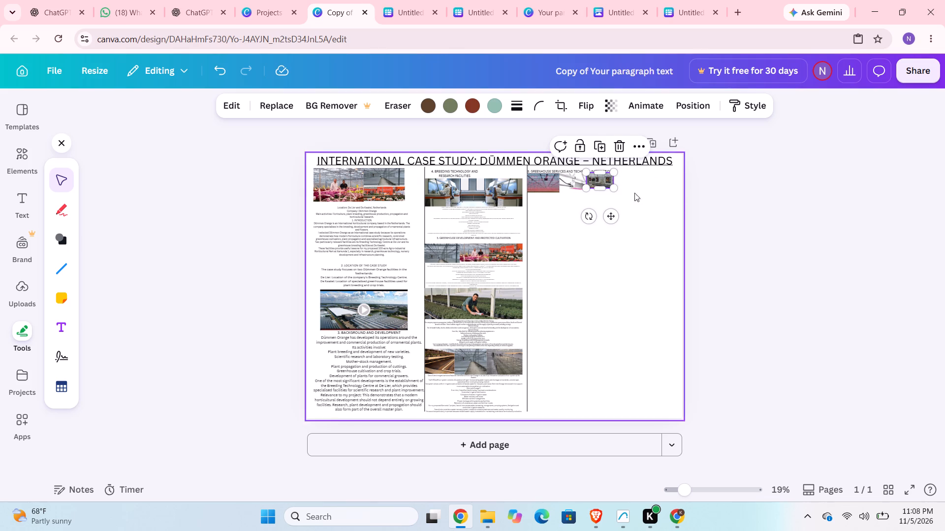
pyautogui.click(769, 211)
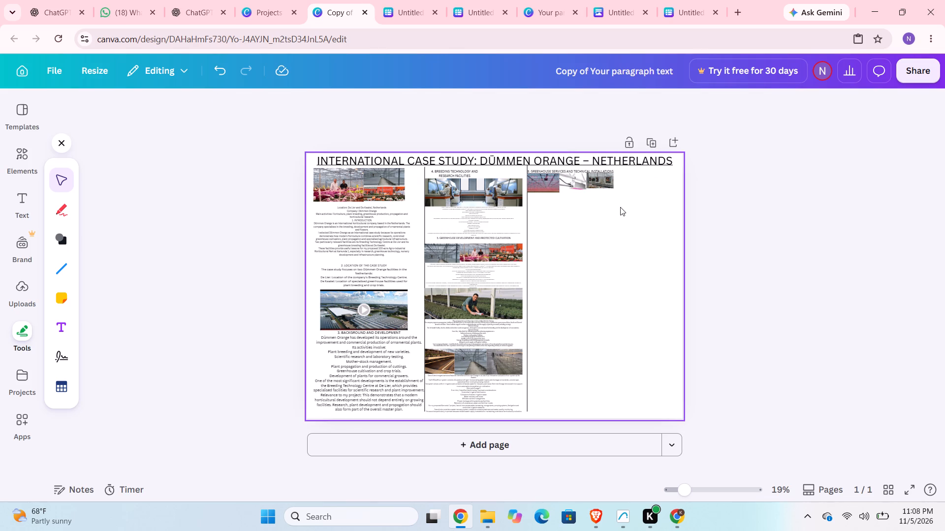
# Lower the control-cabinet image clear of the heading, then enlarge it so its top edge lines up with the other two images.
pyautogui.scroll(2, 611, 199)
pyautogui.scroll(-1, 613, 200)
pyautogui.scroll(9, 614, 200)
pyautogui.keyDown('ctrl'); pyautogui.scroll(1, 626, 202); pyautogui.keyUp('ctrl')
pyautogui.keyDown('ctrl'); pyautogui.scroll(-1, 626, 202); pyautogui.keyUp('ctrl')
pyautogui.keyDown('ctrl'); pyautogui.scroll(3, 626, 202); pyautogui.keyUp('ctrl')
pyautogui.keyDown('ctrl'); pyautogui.scroll(-1, 626, 201); pyautogui.keyUp('ctrl')
pyautogui.keyDown('ctrl'); pyautogui.scroll(2, 626, 201); pyautogui.keyUp('ctrl')
pyautogui.keyDown('ctrl'); pyautogui.scroll(-1, 629, 199); pyautogui.keyUp('ctrl')
pyautogui.keyDown('ctrl'); pyautogui.scroll(2, 630, 199); pyautogui.keyUp('ctrl')
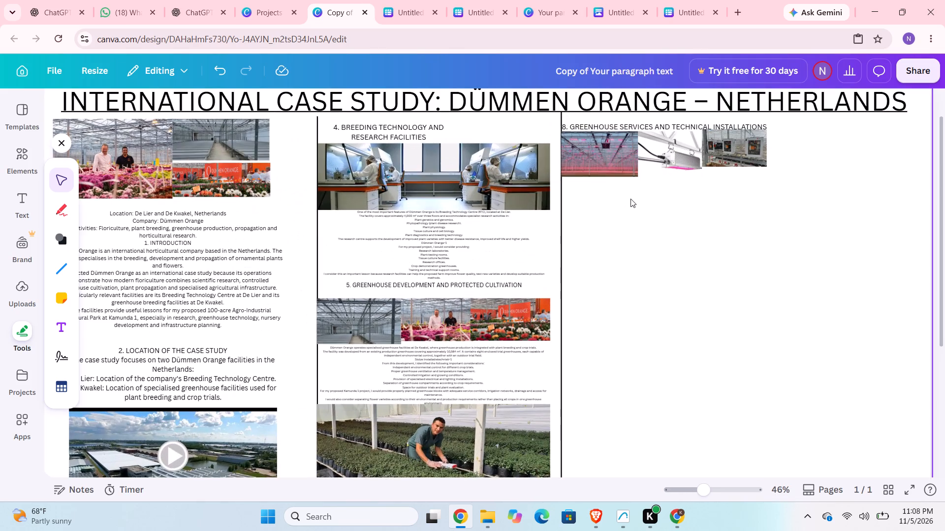
pyautogui.keyDown('ctrl'); pyautogui.scroll(3, 637, 198); pyautogui.keyUp('ctrl')
pyautogui.moveTo(710, 205); pyautogui.dragTo(607, 255, button='middle')
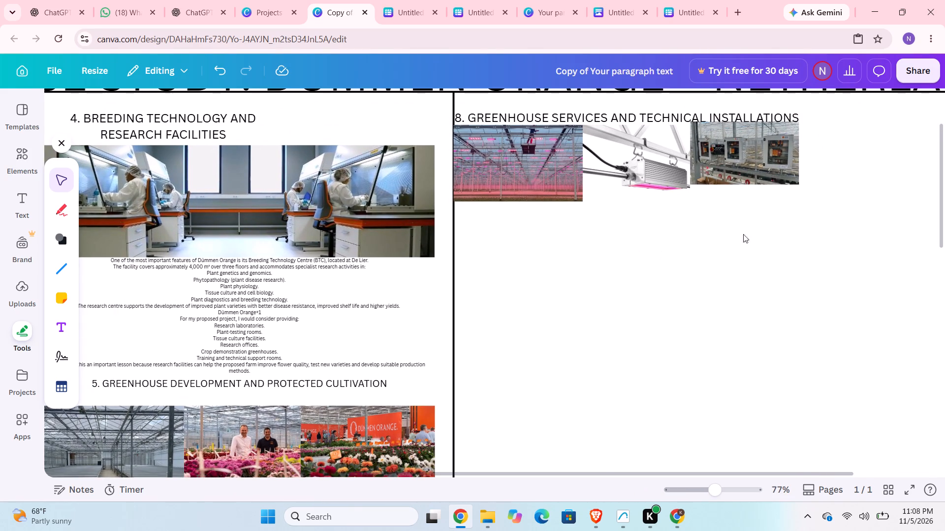
pyautogui.moveTo(838, 175); pyautogui.dragTo(841, 186)
pyautogui.moveTo(885, 199); pyautogui.dragTo(868, 244, button='middle')
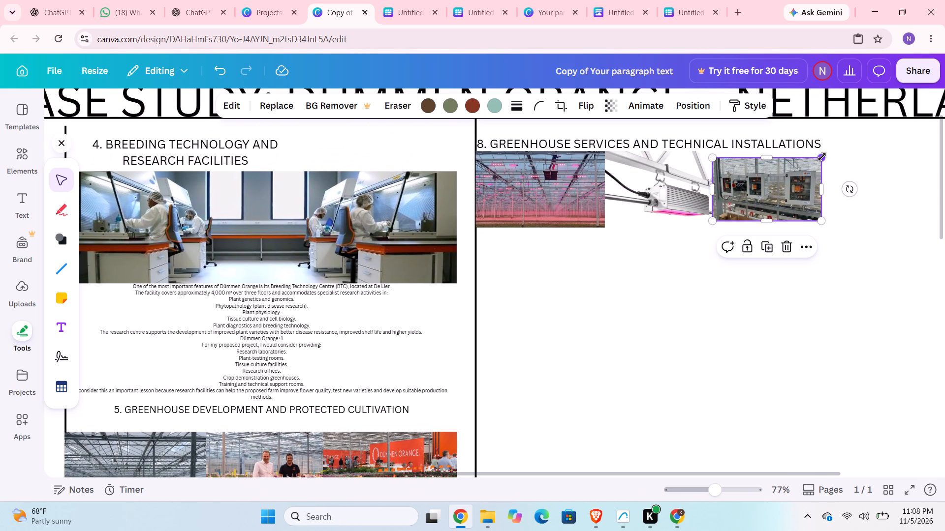
pyautogui.moveTo(822, 157); pyautogui.dragTo(836, 150)
pyautogui.moveTo(834, 182); pyautogui.dragTo(827, 186)
pyautogui.click(848, 241)
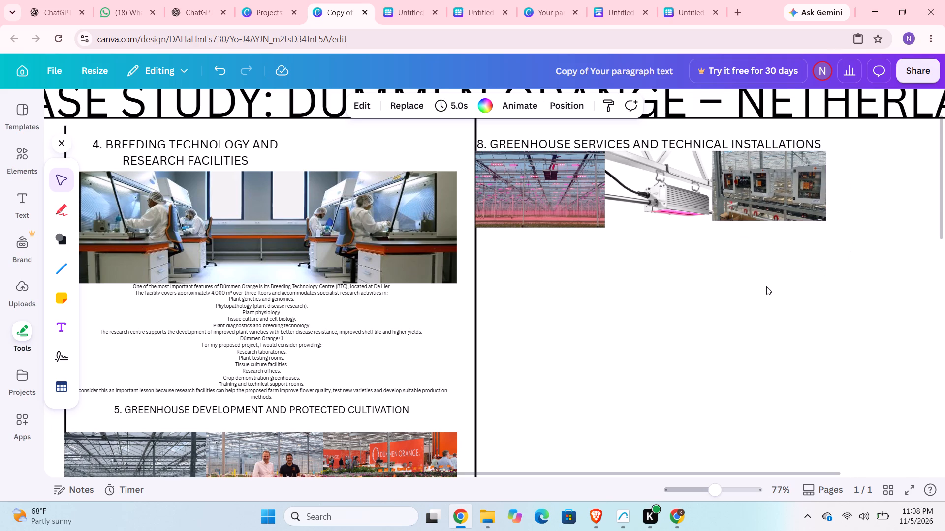
pyautogui.keyDown('ctrl'); pyautogui.scroll(-1, 766, 286); pyautogui.keyUp('ctrl')
pyautogui.keyDown('ctrl'); pyautogui.scroll(1, 766, 286); pyautogui.keyUp('ctrl')
pyautogui.keyDown('ctrl'); pyautogui.scroll(-1, 766, 286); pyautogui.keyUp('ctrl')
pyautogui.keyDown('ctrl'); pyautogui.scroll(1, 766, 286); pyautogui.keyUp('ctrl')
pyautogui.scroll(-2, 762, 293)
pyautogui.keyDown('ctrl'); pyautogui.scroll(-5, 737, 309); pyautogui.keyUp('ctrl')
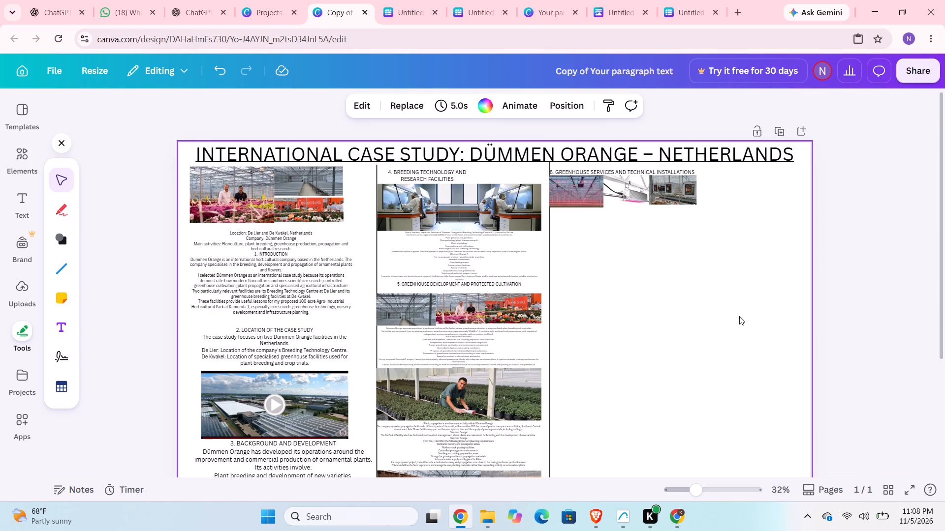
pyautogui.scroll(-1, 661, 394)
pyautogui.keyDown('ctrl'); pyautogui.scroll(-2, 647, 376); pyautogui.keyUp('ctrl')
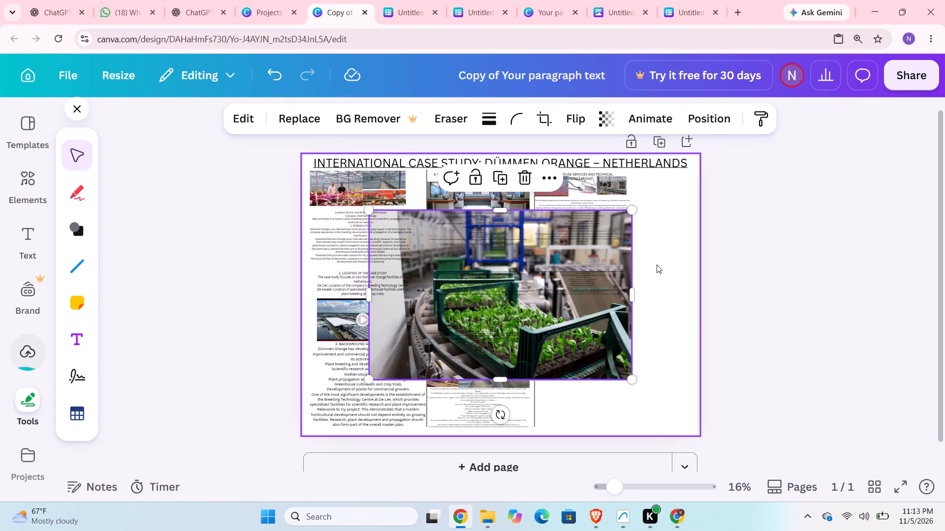
# Place the seedling-crates image directly beside the gloved-hands thumbnail and shrink it to the same height.
pyautogui.moveTo(613, 356); pyautogui.dragTo(767, 370)
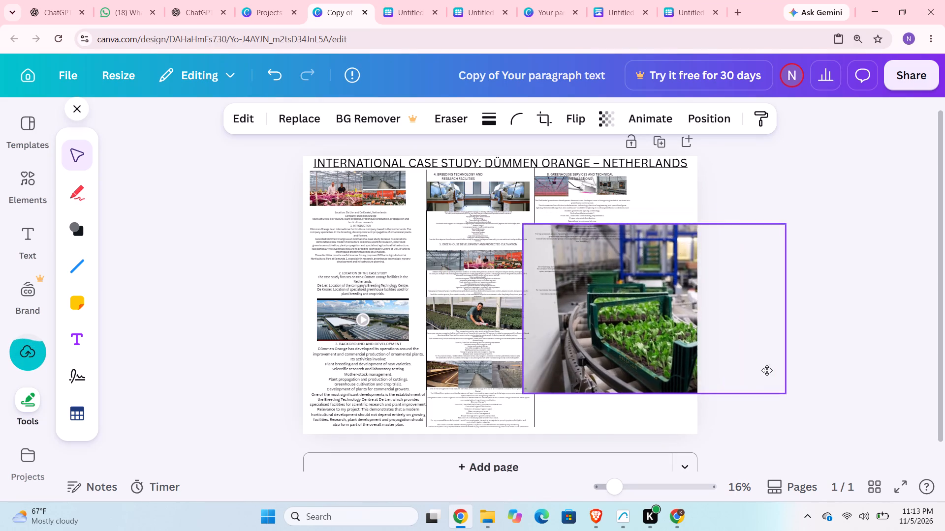
pyautogui.moveTo(767, 370); pyautogui.dragTo(821, 447)
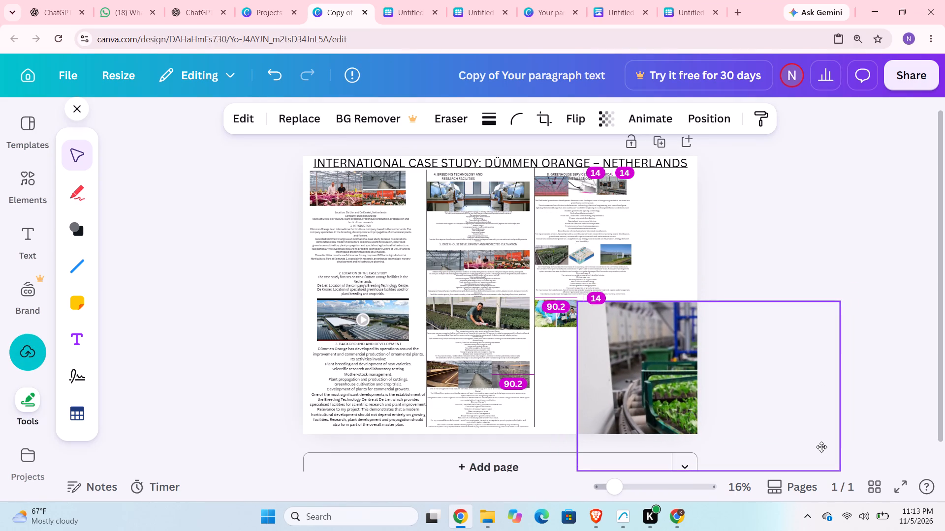
pyautogui.moveTo(821, 447); pyautogui.dragTo(822, 445)
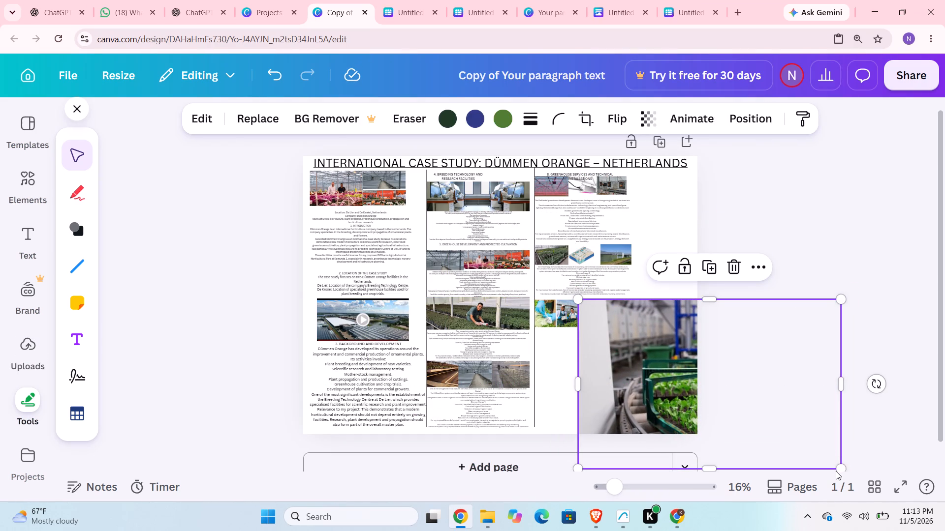
pyautogui.moveTo(838, 469); pyautogui.dragTo(615, 335)
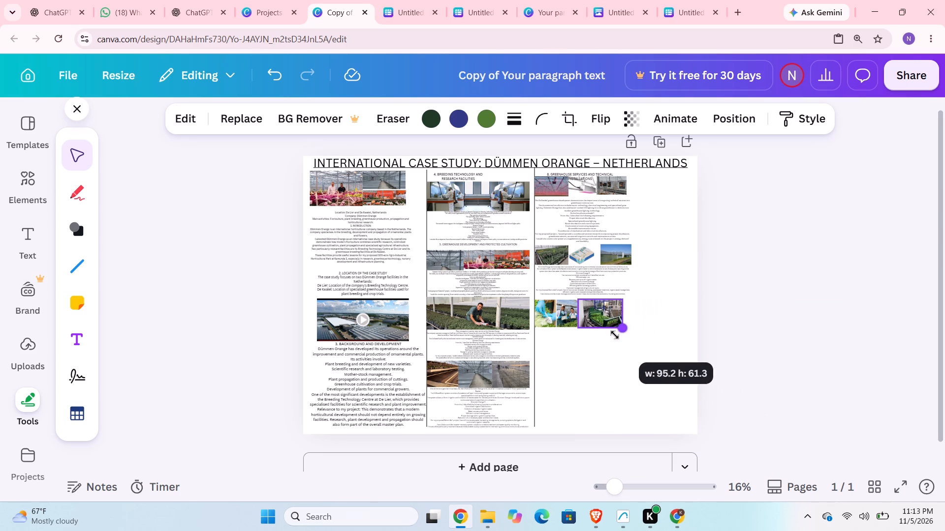
pyautogui.moveTo(615, 335); pyautogui.dragTo(614, 332)
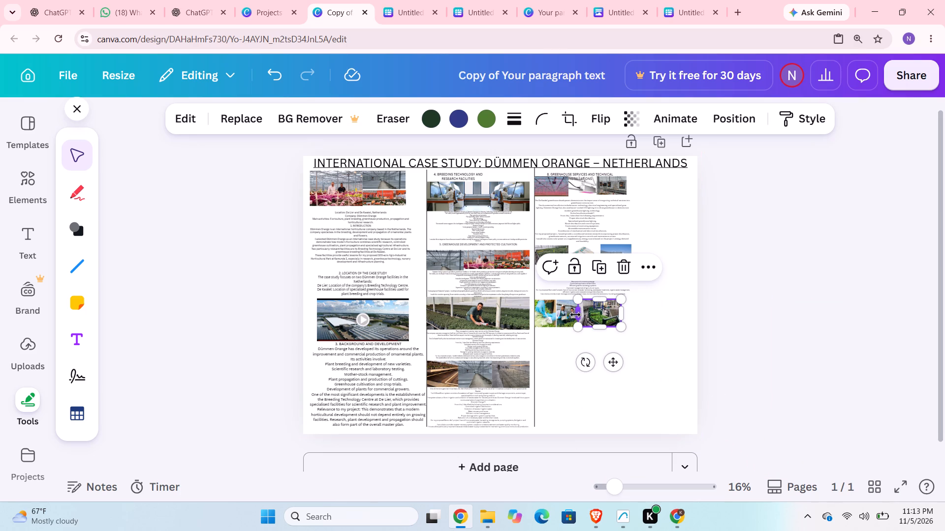
# Shrink the gloved-hands and seedling-crates thumbnails to about 68 by 44 each and close the gap between them.
pyautogui.click(575, 326)
pyautogui.moveTo(582, 326); pyautogui.dragTo(589, 326)
pyautogui.click(575, 325)
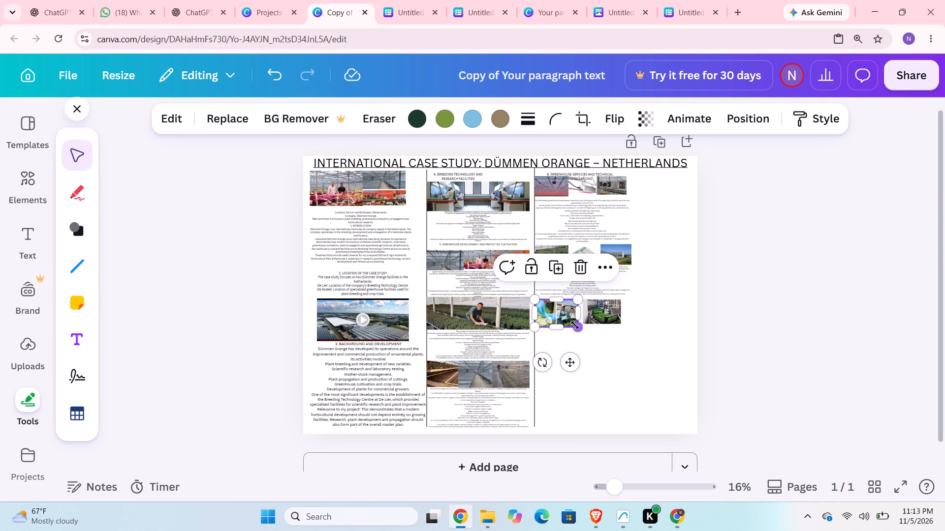
pyautogui.moveTo(575, 325); pyautogui.dragTo(560, 325)
pyautogui.moveTo(601, 313); pyautogui.dragTo(585, 314)
pyautogui.moveTo(565, 328); pyautogui.dragTo(568, 324)
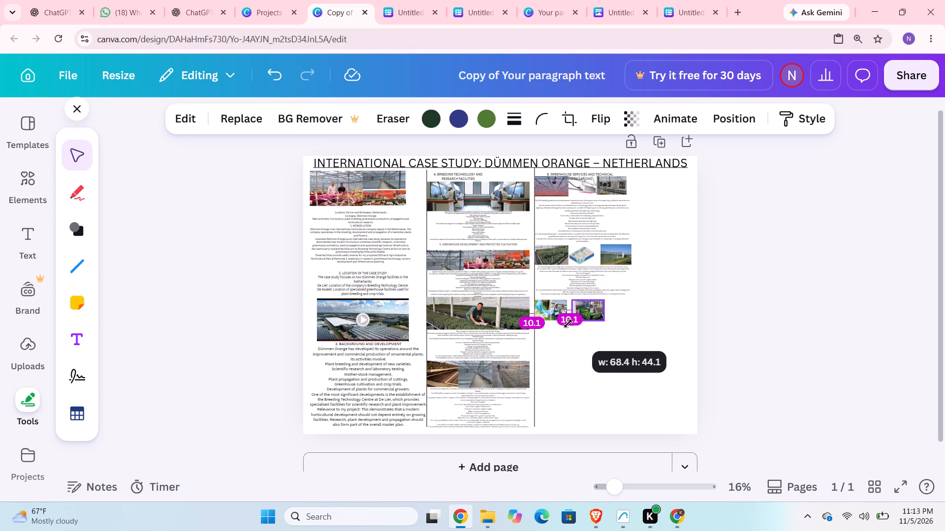
pyautogui.moveTo(568, 324); pyautogui.dragTo(568, 323)
pyautogui.moveTo(585, 315); pyautogui.dragTo(578, 315)
pyautogui.moveTo(584, 311); pyautogui.dragTo(584, 311)
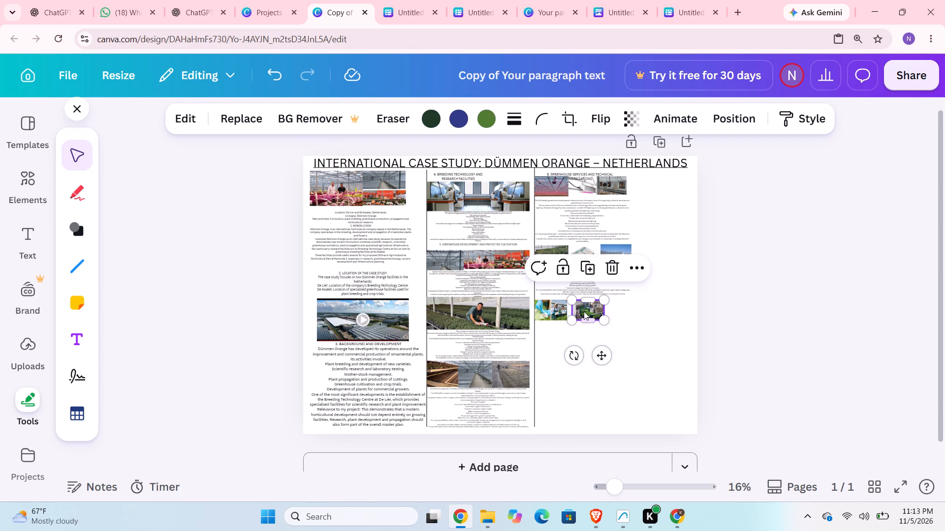
pyautogui.moveTo(584, 311); pyautogui.dragTo(580, 311)
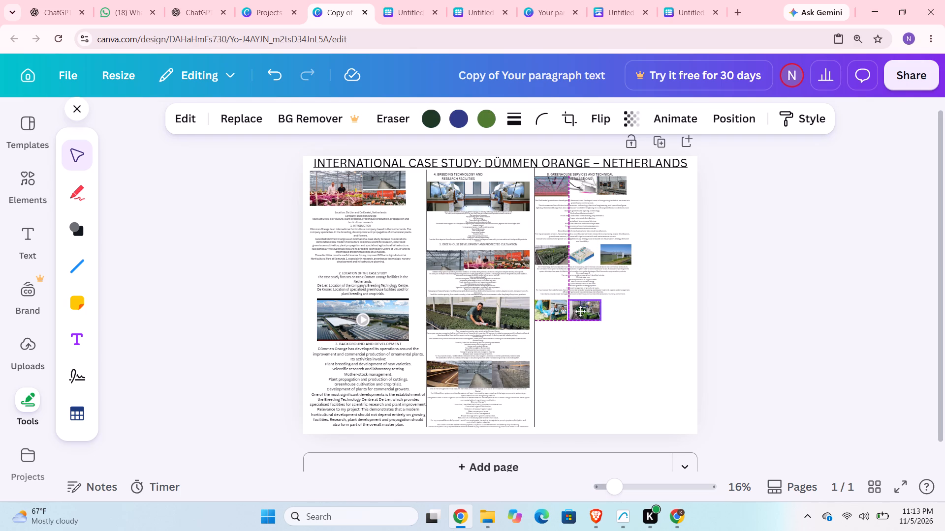
pyautogui.moveTo(580, 311); pyautogui.dragTo(579, 311)
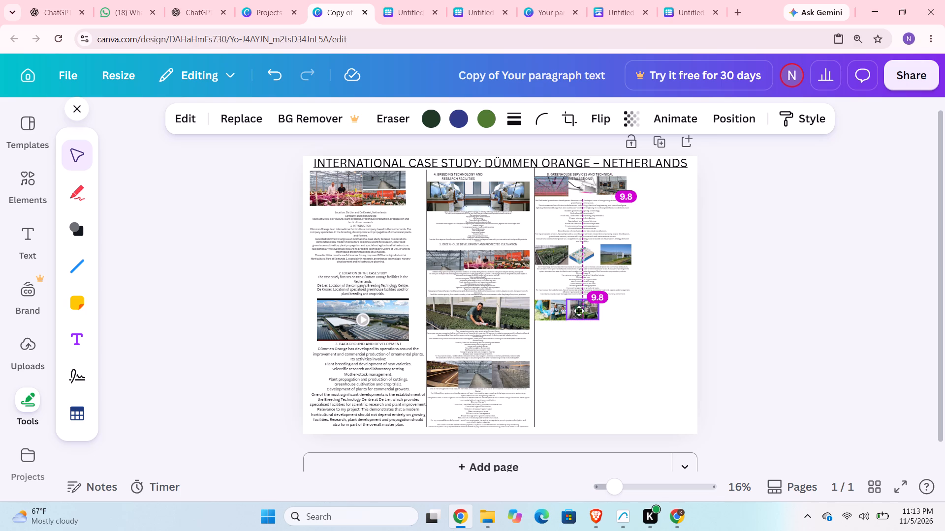
pyautogui.moveTo(579, 311); pyautogui.dragTo(580, 312)
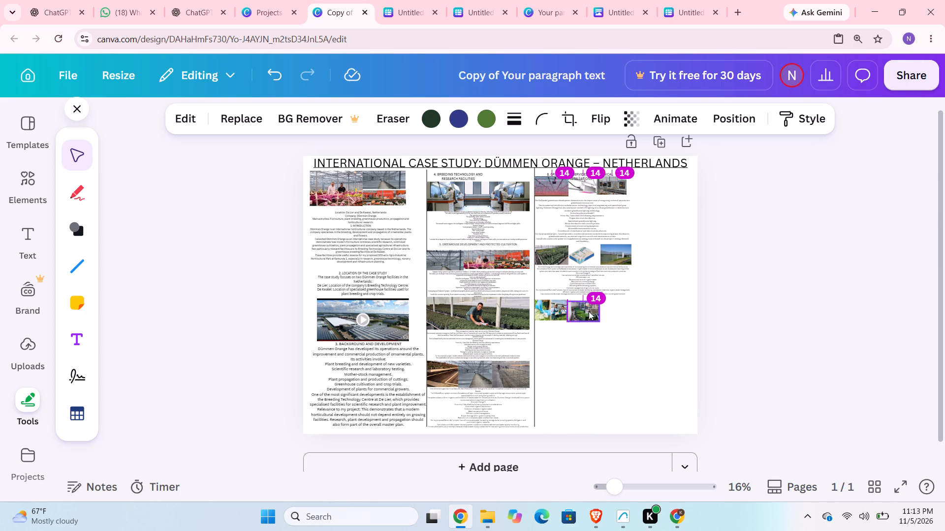
pyautogui.click(724, 318)
pyautogui.click(584, 309)
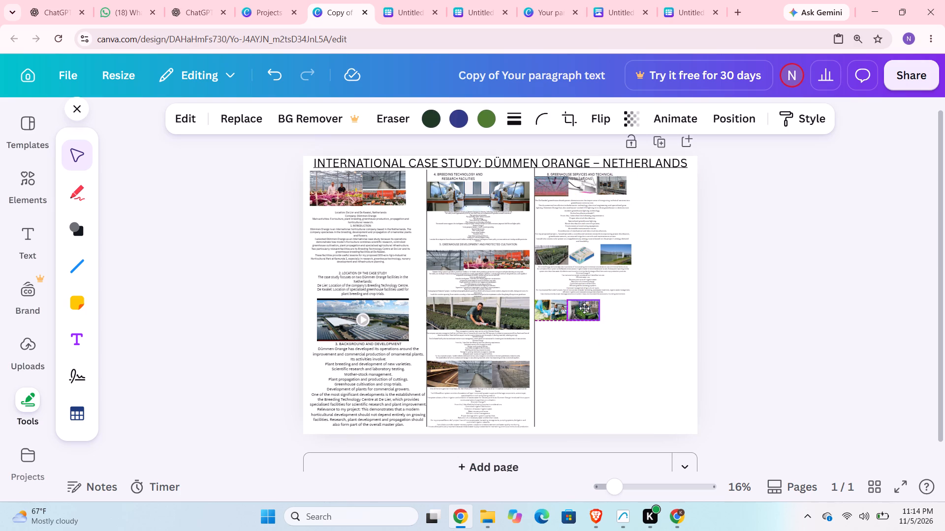
pyautogui.click(745, 312)
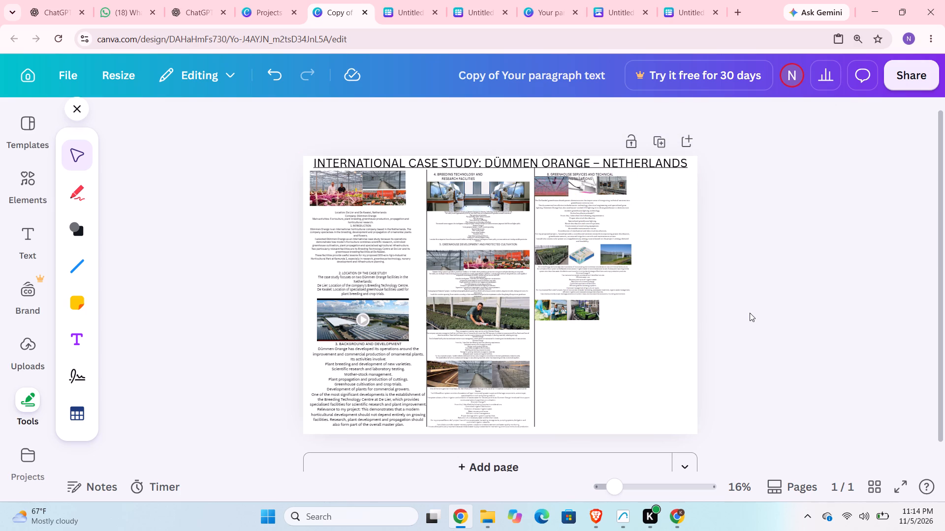
# Copy section 10's third image, the cardboard box of bagged green cuttings, from ChatGPT and paste it into the Canva poster.
pyautogui.click(677, 523)
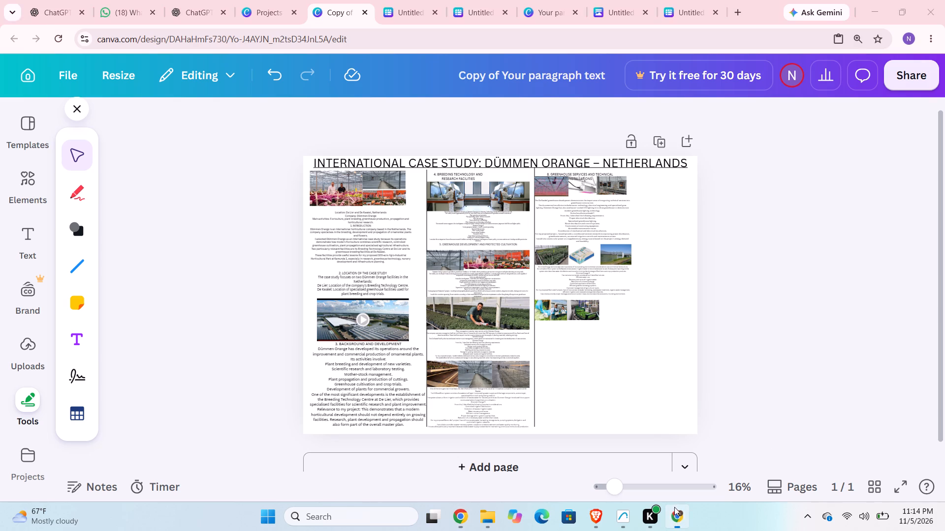
pyautogui.press('Right')
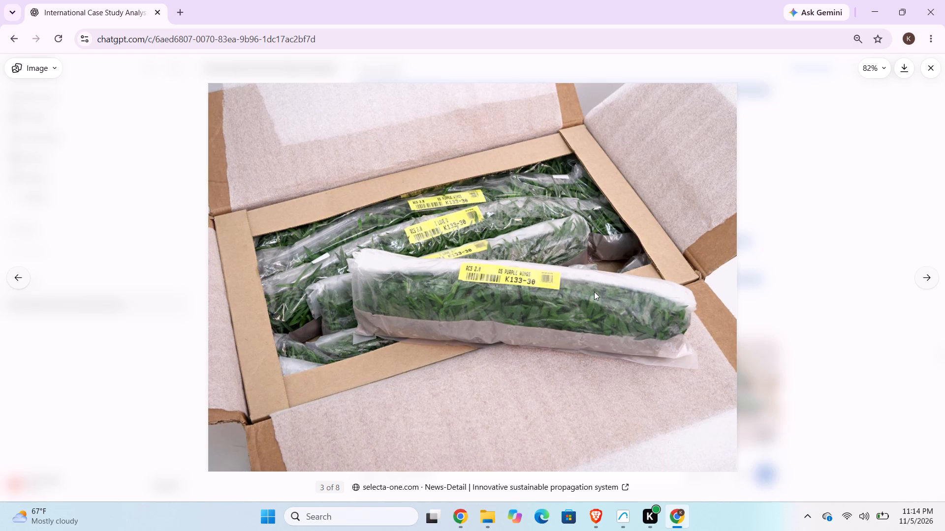
pyautogui.rightClick(594, 292)
pyautogui.click(630, 347)
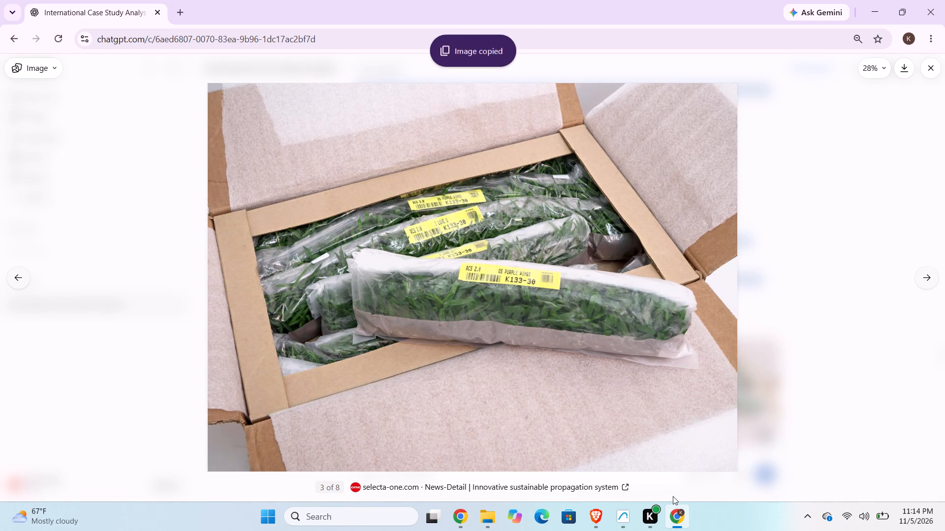
pyautogui.click(673, 506)
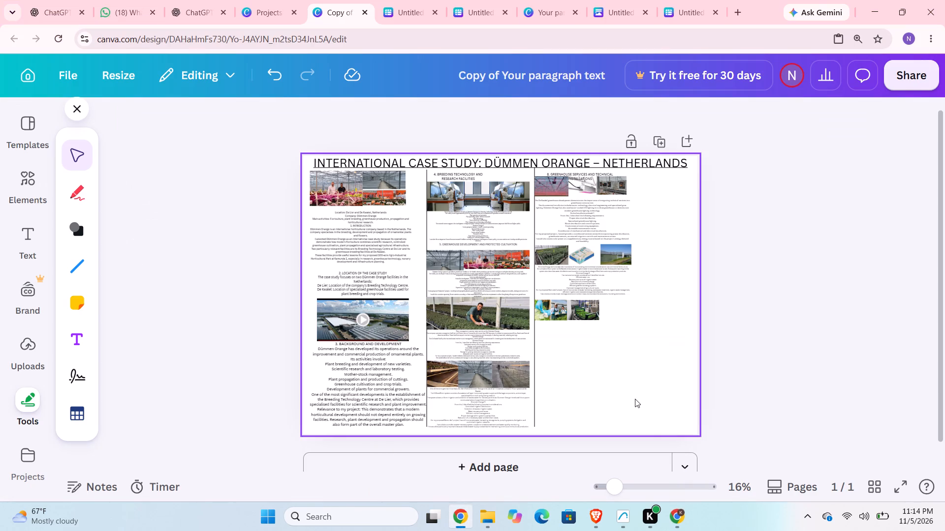
pyautogui.hotkey('ctrl', 'v')
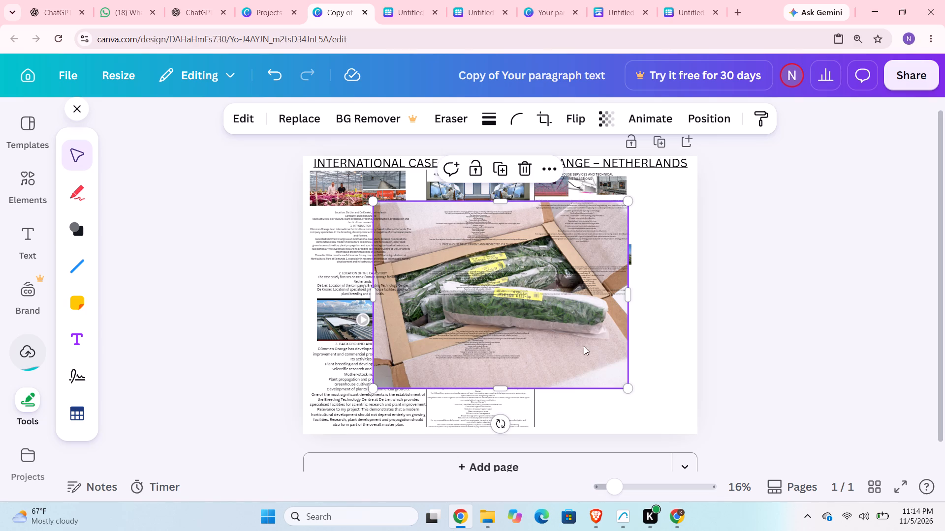
# Move the pasted cardboard-box image beside the seedling-crates thumbnail and shrink it to a small picture in the third column.
pyautogui.moveTo(600, 367); pyautogui.dragTo(828, 467)
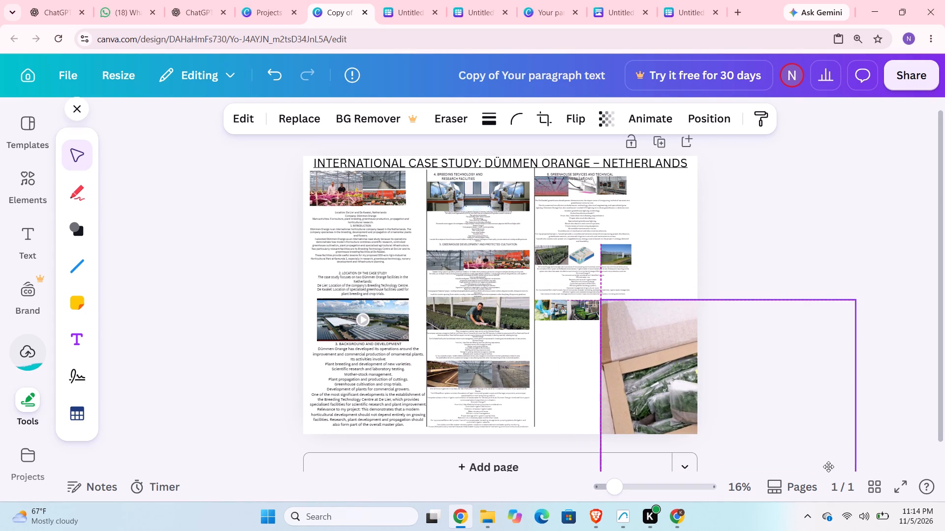
pyautogui.moveTo(828, 467); pyautogui.dragTo(827, 469)
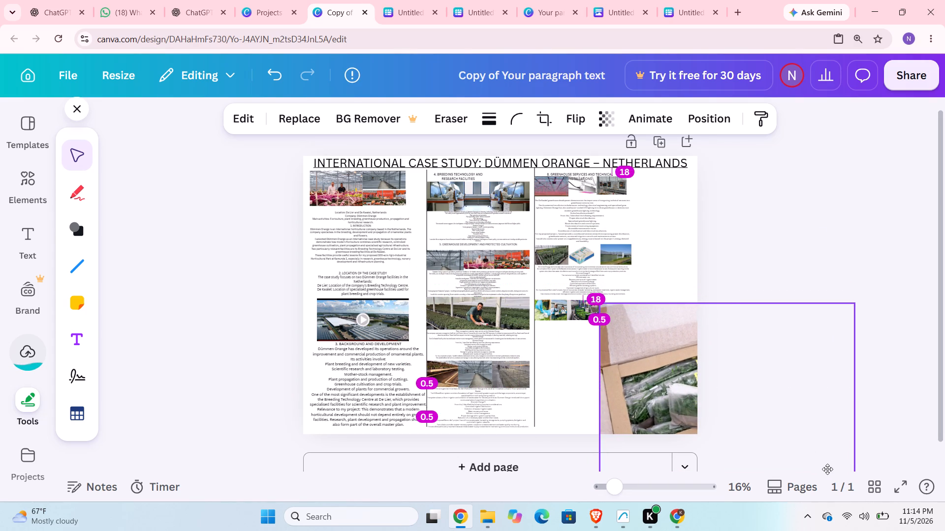
pyautogui.moveTo(827, 469); pyautogui.dragTo(827, 469)
pyautogui.scroll(-4, 891, 406)
pyautogui.moveTo(856, 460); pyautogui.dragTo(804, 446)
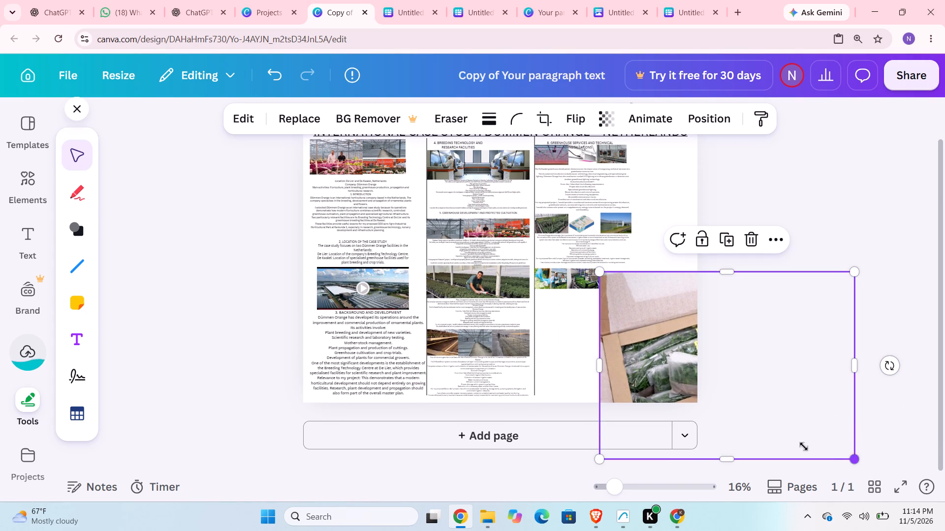
pyautogui.moveTo(804, 446); pyautogui.dragTo(676, 322)
pyautogui.click(676, 322)
pyautogui.moveTo(623, 297); pyautogui.dragTo(621, 294)
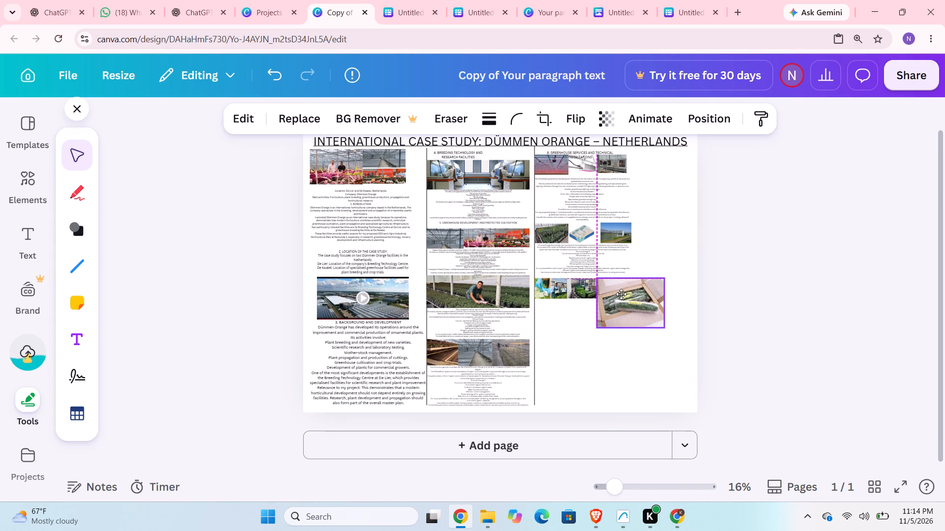
pyautogui.moveTo(621, 294); pyautogui.dragTo(622, 293)
pyautogui.click(627, 298)
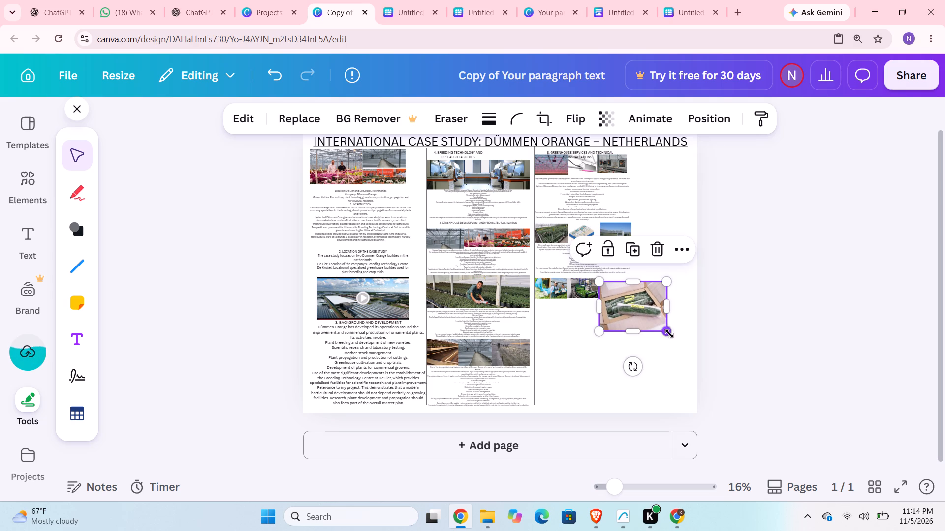
# Shrink the cardboard-box image to the height of the section 10 thumbnails and align it with their row.
pyautogui.moveTo(669, 334); pyautogui.dragTo(635, 304)
pyautogui.click(612, 295)
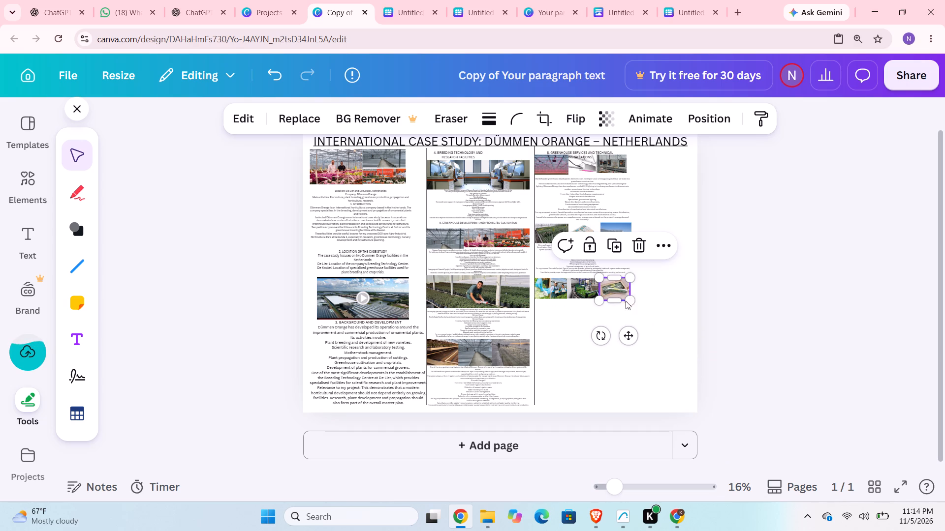
pyautogui.moveTo(628, 302); pyautogui.dragTo(624, 297)
pyautogui.click(612, 292)
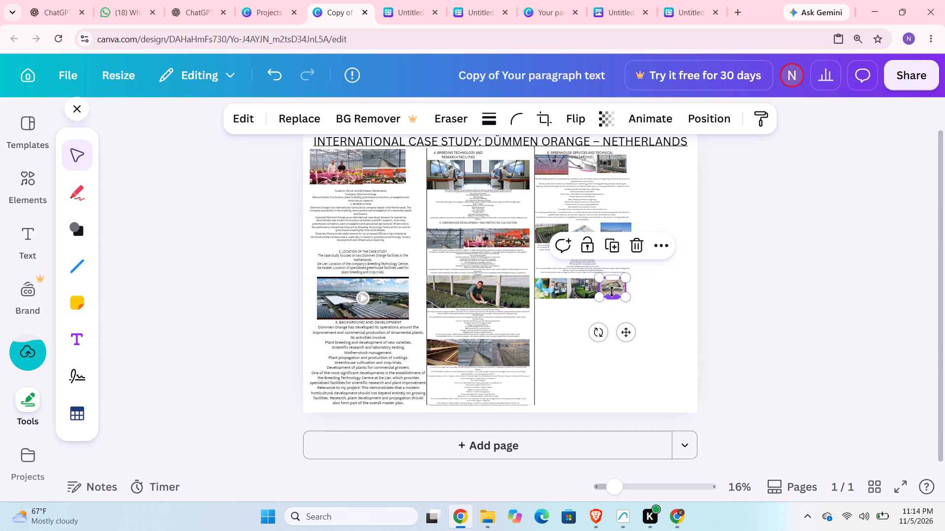
pyautogui.click(619, 289)
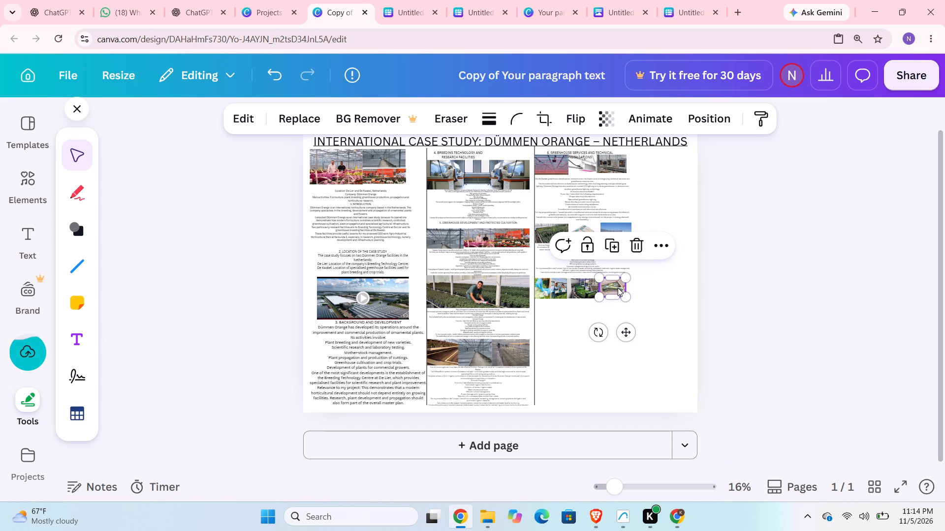
pyautogui.click(613, 286)
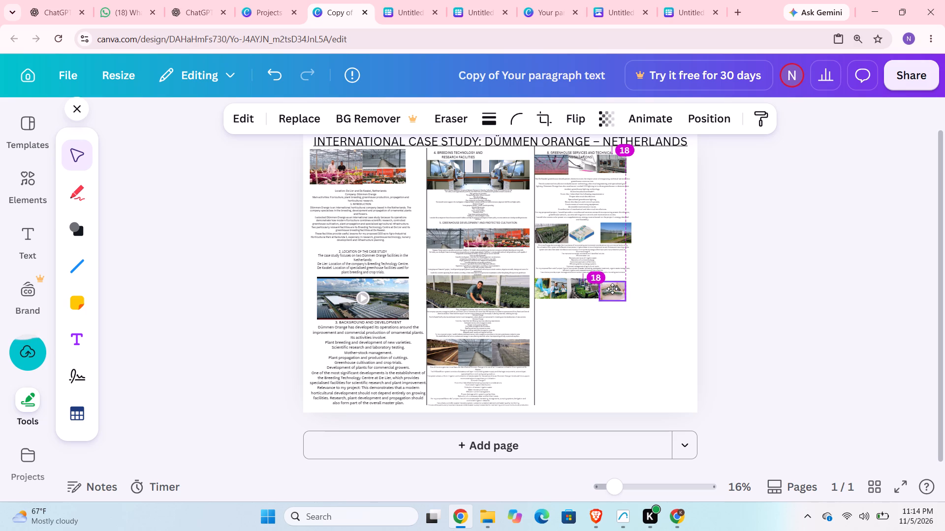
pyautogui.click(612, 286)
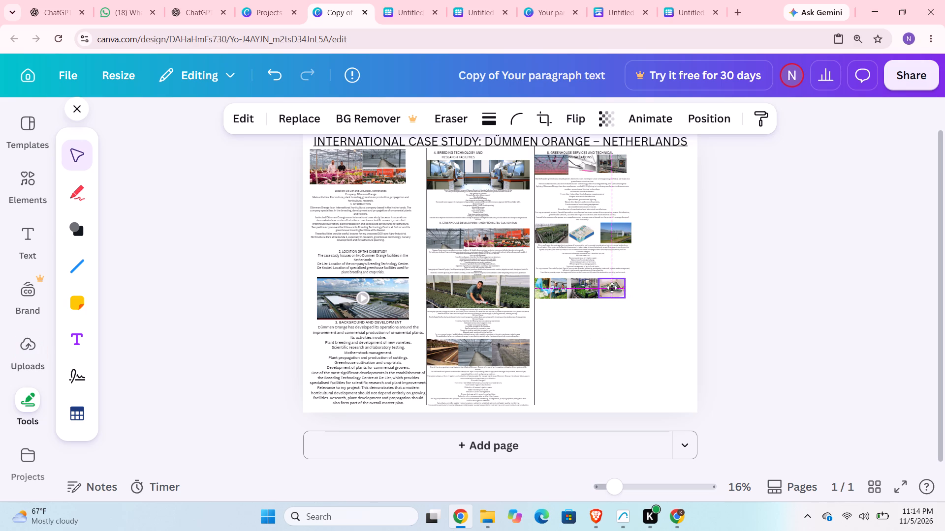
pyautogui.click(661, 299)
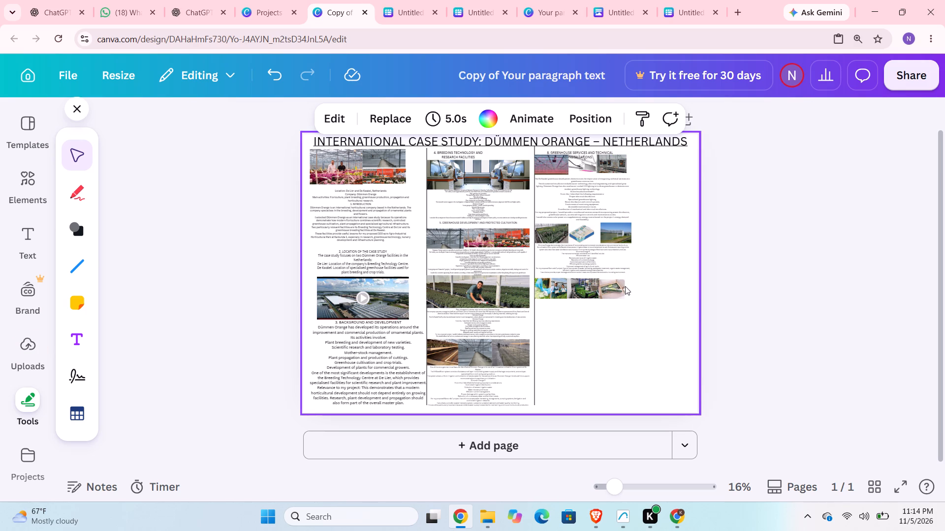
# Widen the cardboard-box thumbnail to about 67 by 41, extending it to the edge of section 9's image row above.
pyautogui.click(625, 286)
pyautogui.click(622, 286)
pyautogui.moveTo(623, 289); pyautogui.dragTo(627, 289)
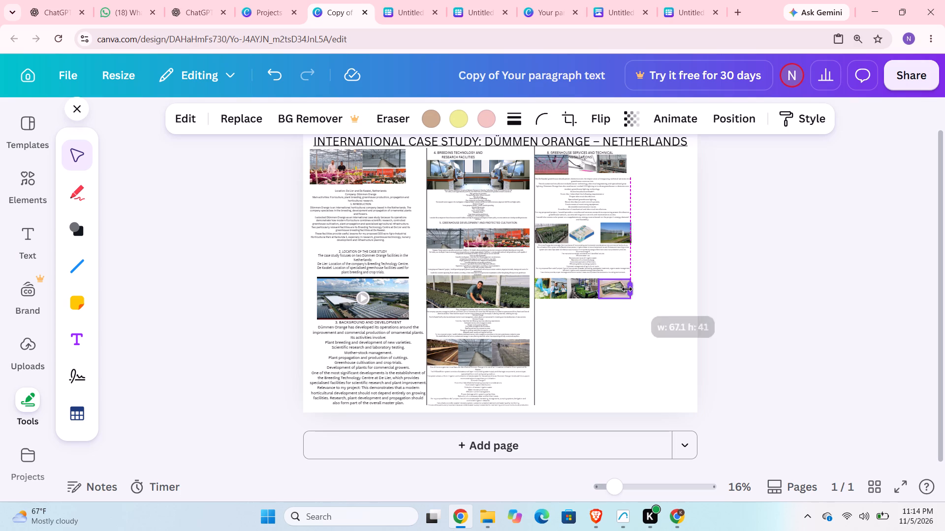
pyautogui.moveTo(627, 289); pyautogui.dragTo(631, 289)
pyautogui.click(670, 294)
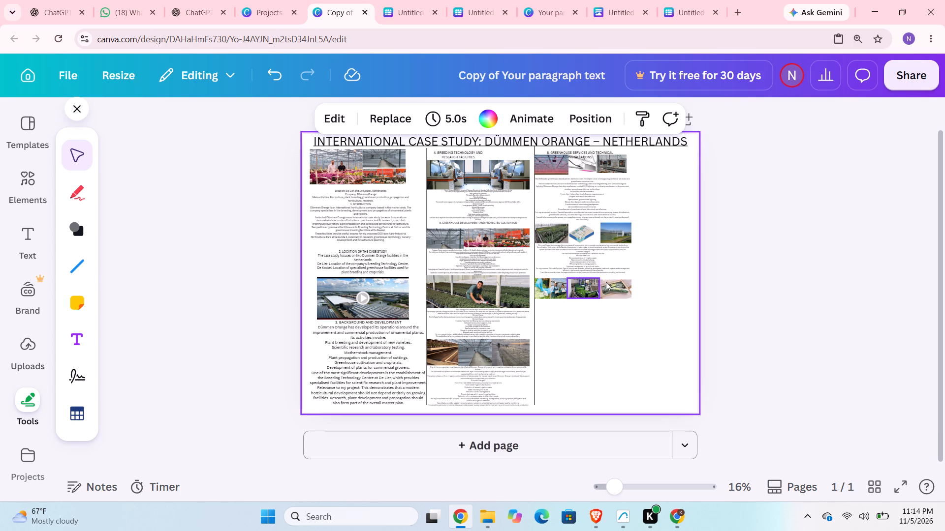
# Fine-tune the cardboard-box thumbnail's corners so its height matches the neighbouring seedling-crates thumbnail.
pyautogui.click(629, 279)
pyautogui.click(630, 280)
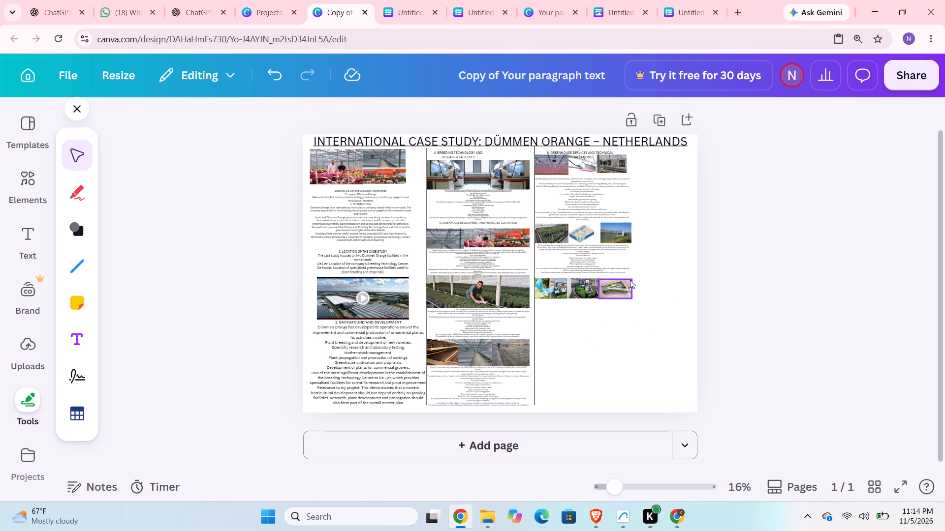
pyautogui.click(630, 279)
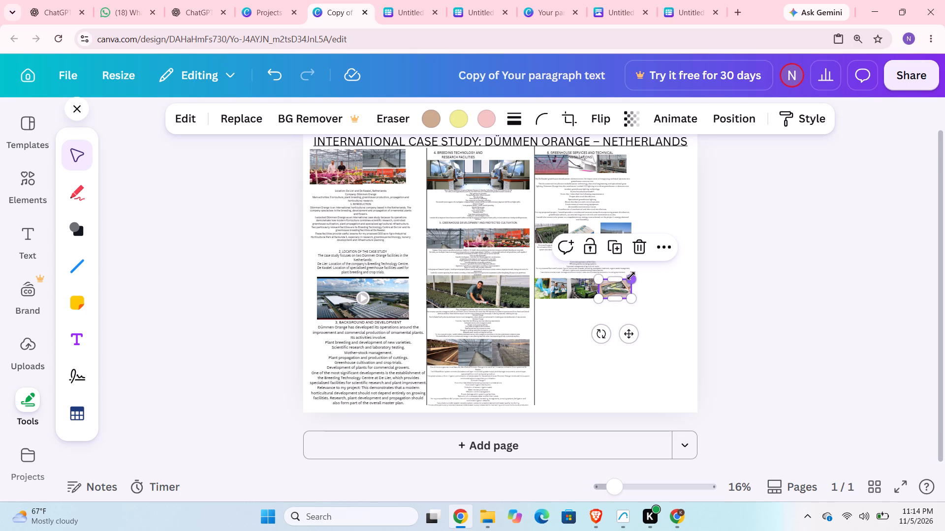
pyautogui.click(745, 287)
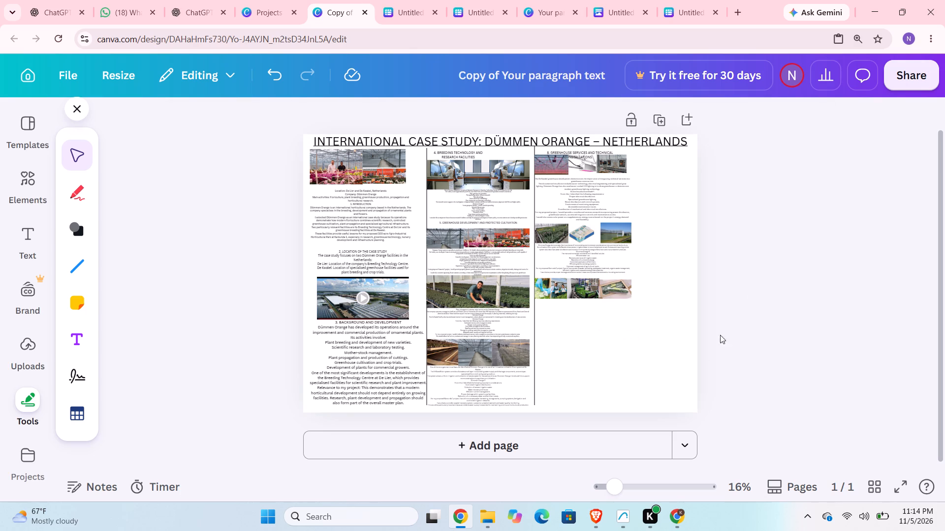
pyautogui.scroll(1, 619, 296)
pyautogui.scroll(-1, 619, 296)
pyautogui.scroll(2, 620, 296)
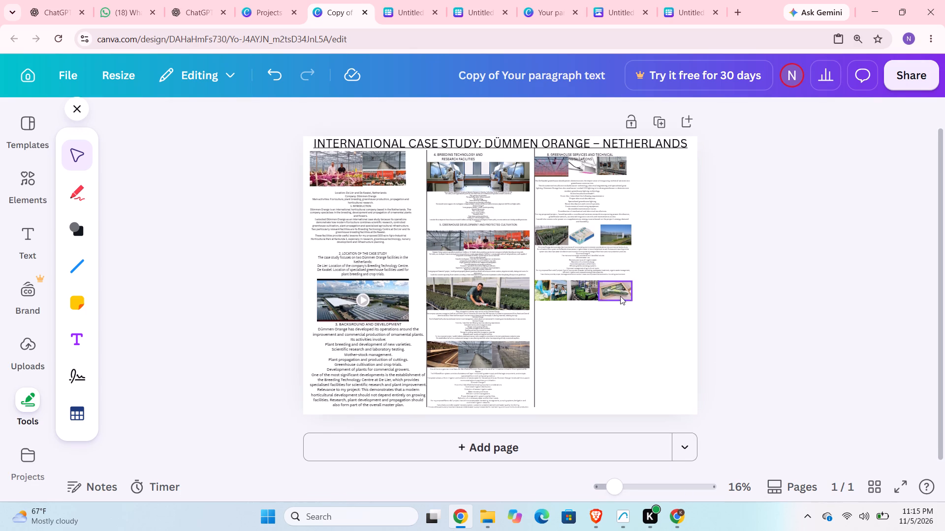
pyautogui.scroll(1, 620, 296)
pyautogui.scroll(-1, 621, 295)
pyautogui.scroll(1, 622, 295)
pyautogui.scroll(-1, 622, 295)
pyautogui.scroll(2, 622, 295)
pyautogui.keyDown('ctrl'); pyautogui.scroll(5, 622, 295); pyautogui.keyUp('ctrl')
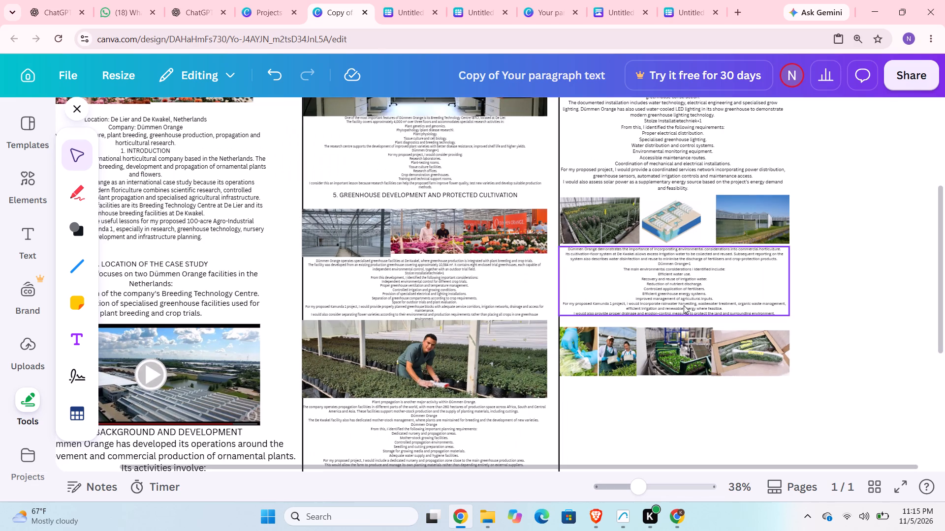
pyautogui.moveTo(758, 337); pyautogui.dragTo(708, 335, button='middle')
pyautogui.scroll(1, 708, 335)
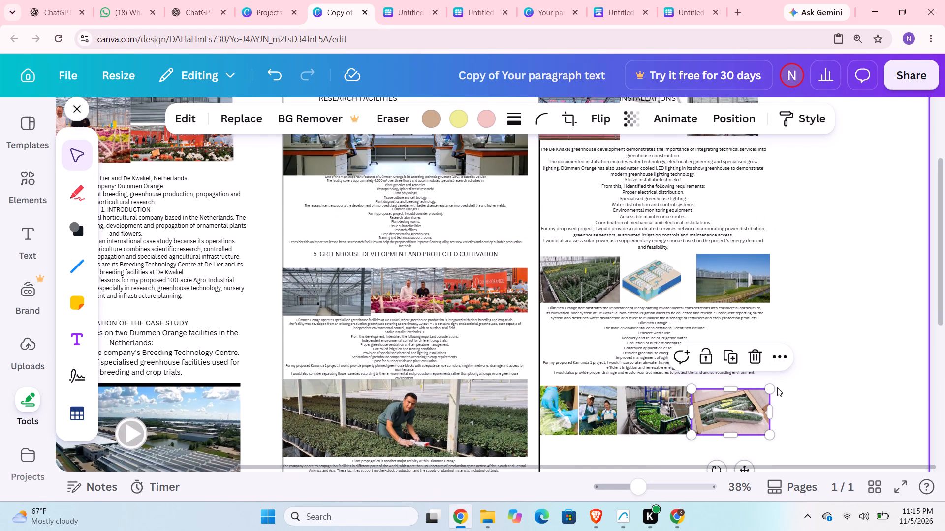
pyautogui.click(774, 386)
pyautogui.click(811, 387)
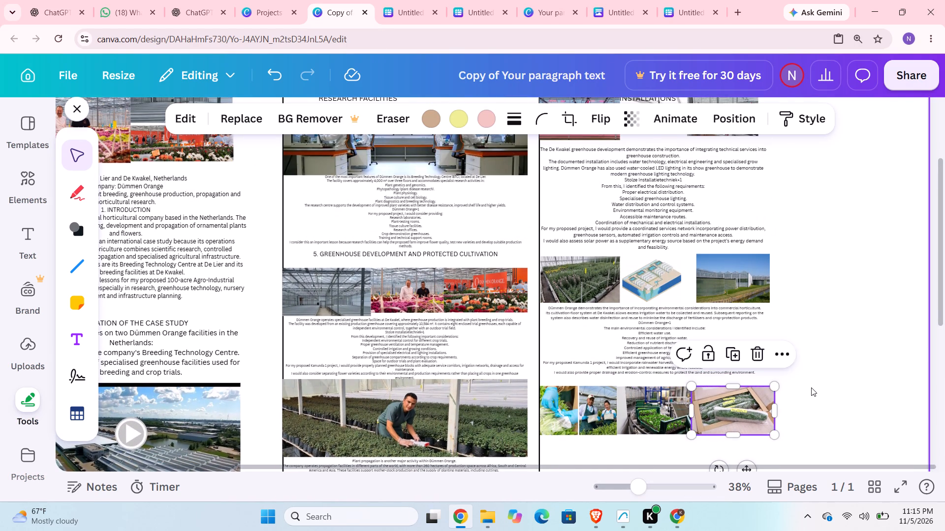
pyautogui.scroll(-6, 814, 391)
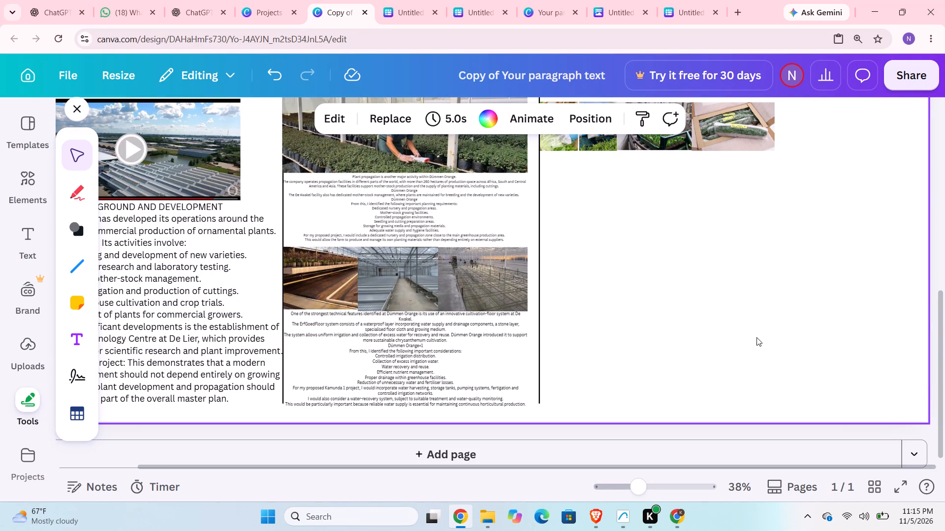
pyautogui.click(772, 141)
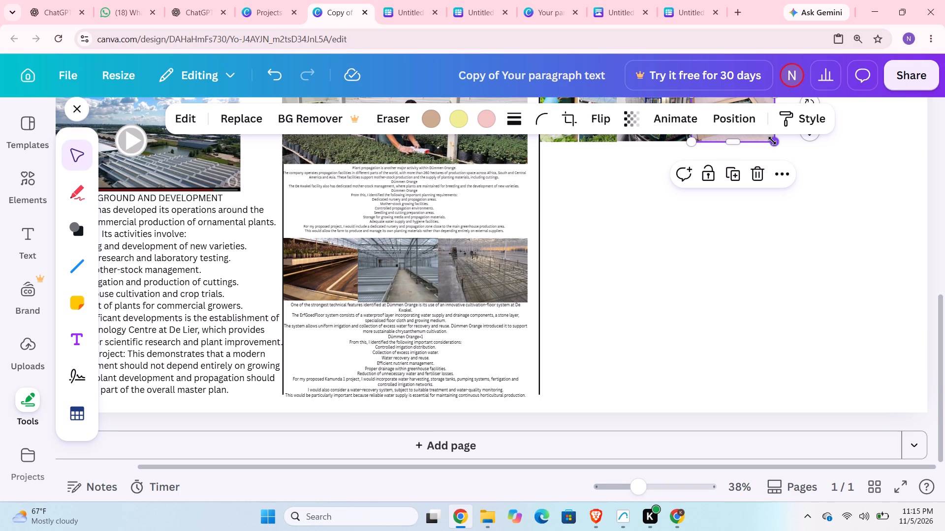
pyautogui.click(772, 141)
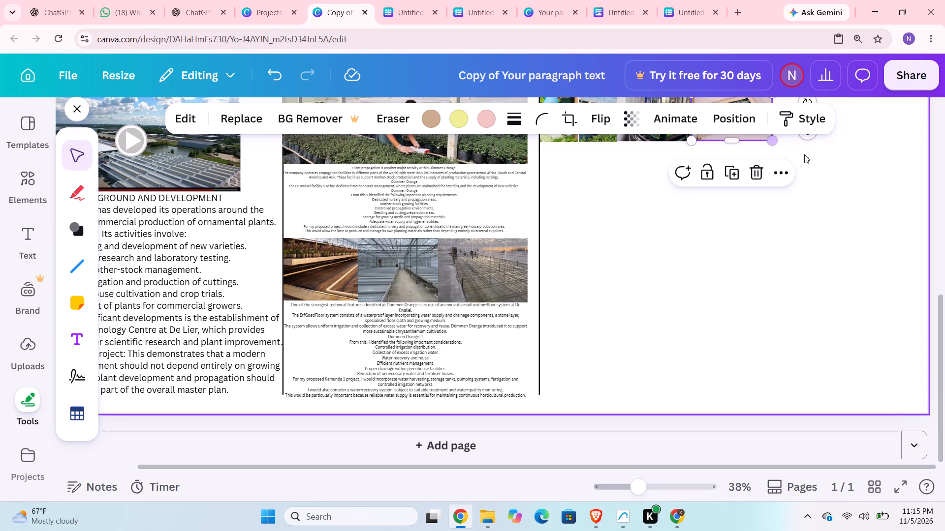
pyautogui.click(810, 157)
pyautogui.keyDown('ctrl'); pyautogui.scroll(-2, 737, 323); pyautogui.keyUp('ctrl')
pyautogui.keyDown('ctrl'); pyautogui.scroll(1, 737, 324); pyautogui.keyUp('ctrl')
pyautogui.keyDown('ctrl'); pyautogui.scroll(-1, 738, 326); pyautogui.keyUp('ctrl')
pyautogui.keyDown('ctrl'); pyautogui.scroll(1, 738, 326); pyautogui.keyUp('ctrl')
pyautogui.keyDown('ctrl'); pyautogui.scroll(-2, 738, 326); pyautogui.keyUp('ctrl')
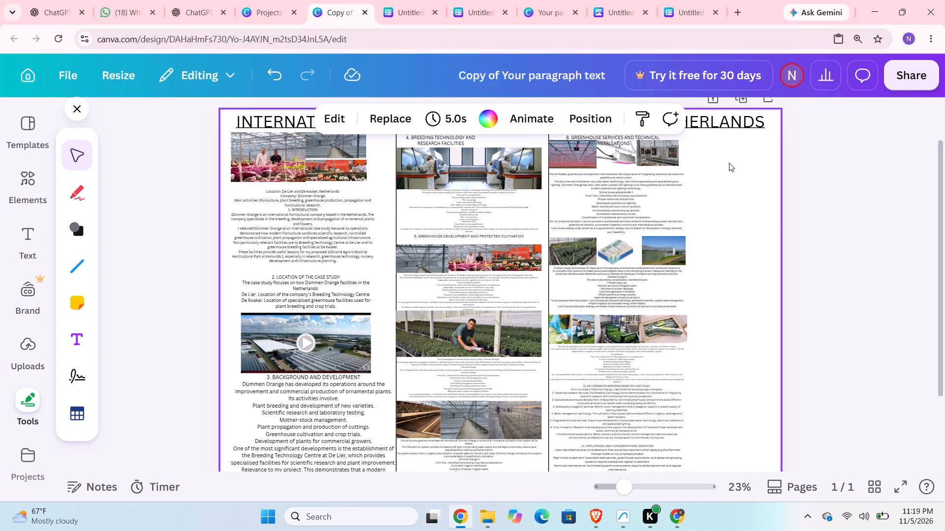
pyautogui.hotkey('ctrl', 'v')
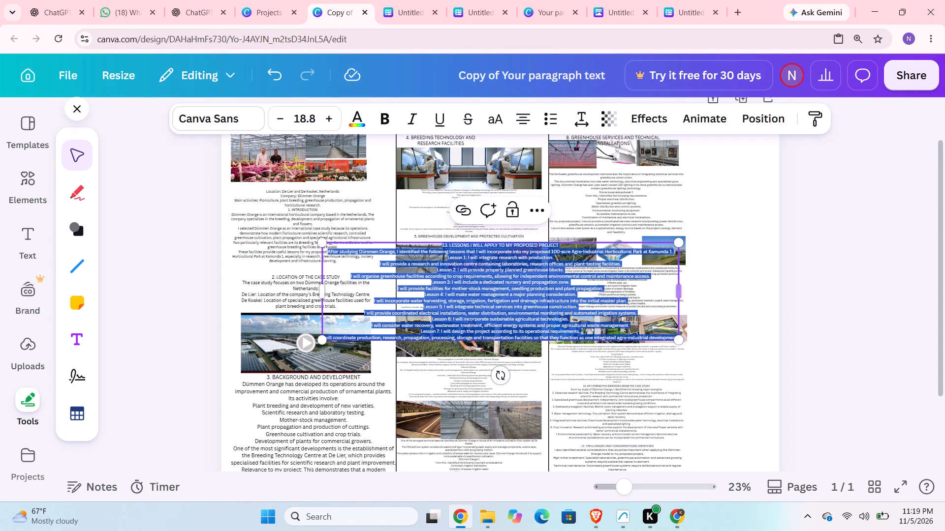
# Place section 13 in the empty fourth column as a narrow, tall text box with text at about size 18.9.
pyautogui.moveTo(662, 241); pyautogui.dragTo(842, 164)
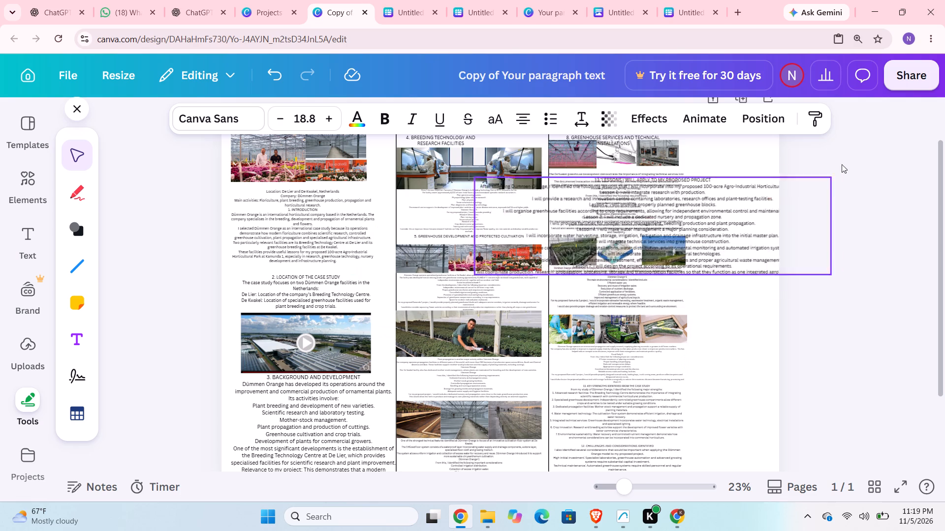
pyautogui.moveTo(842, 164); pyautogui.dragTo(901, 149)
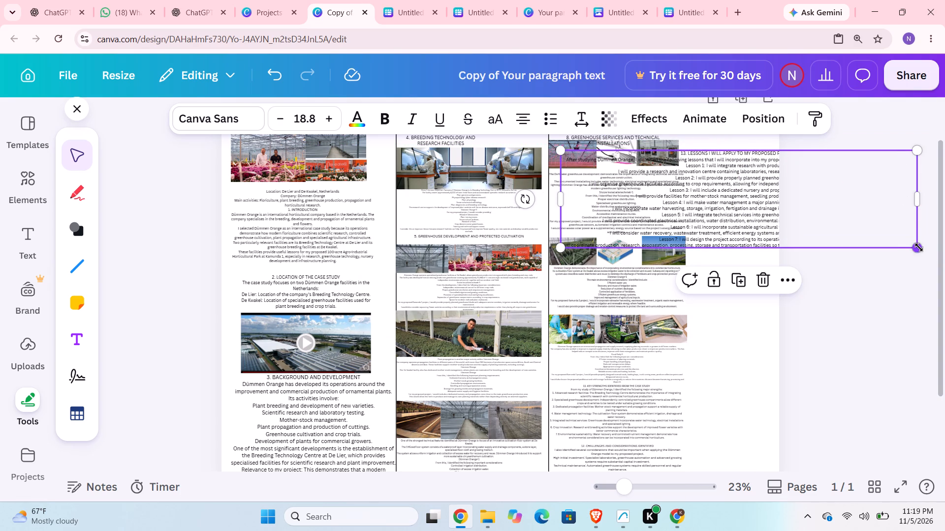
pyautogui.moveTo(919, 247); pyautogui.dragTo(693, 207)
pyautogui.moveTo(691, 157); pyautogui.dragTo(787, 148)
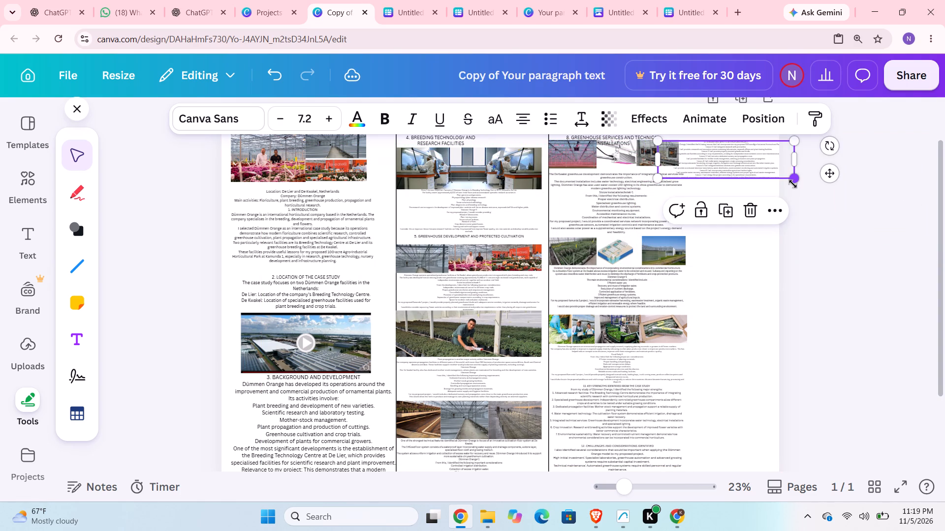
pyautogui.moveTo(793, 184); pyautogui.dragTo(792, 193)
pyautogui.moveTo(797, 157); pyautogui.dragTo(735, 164)
pyautogui.moveTo(720, 168); pyautogui.dragTo(737, 169)
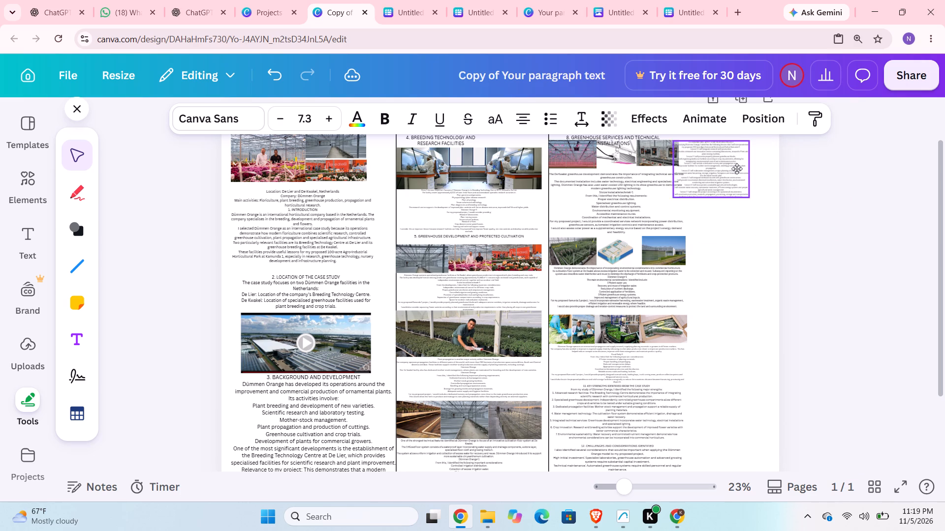
pyautogui.moveTo(737, 169); pyautogui.dragTo(756, 163)
pyautogui.moveTo(770, 192); pyautogui.dragTo(772, 199)
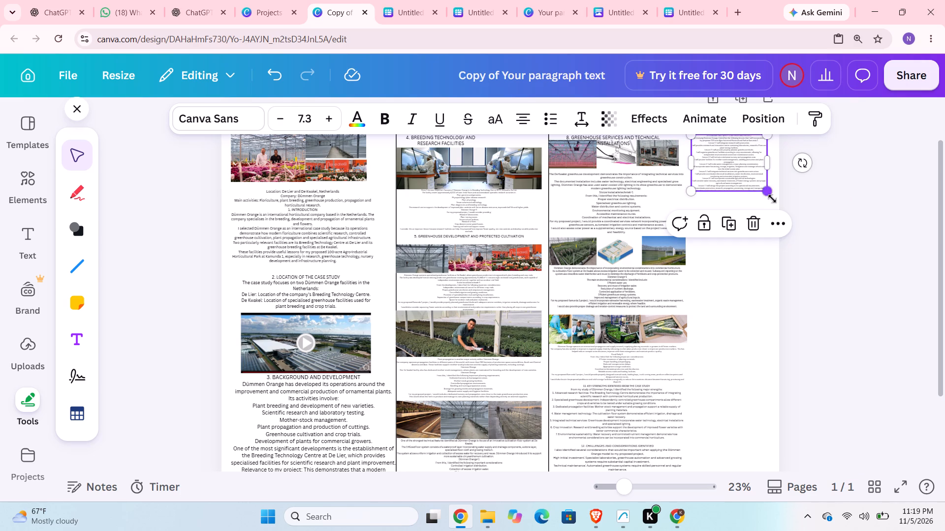
pyautogui.moveTo(772, 199); pyautogui.dragTo(829, 367)
pyautogui.moveTo(888, 206); pyautogui.dragTo(755, 238)
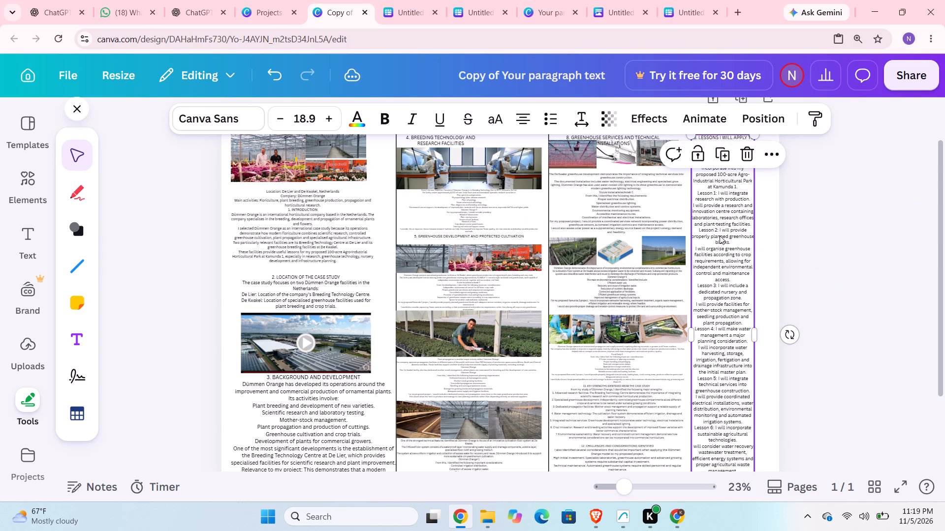
pyautogui.moveTo(719, 236); pyautogui.dragTo(730, 232)
# Shrink section 13's text to about size 16.8 so its box fits between the poster title and the page's bottom edge.
pyautogui.scroll(-1, 793, 296)
pyautogui.scroll(1, 804, 330)
pyautogui.scroll(-1, 804, 358)
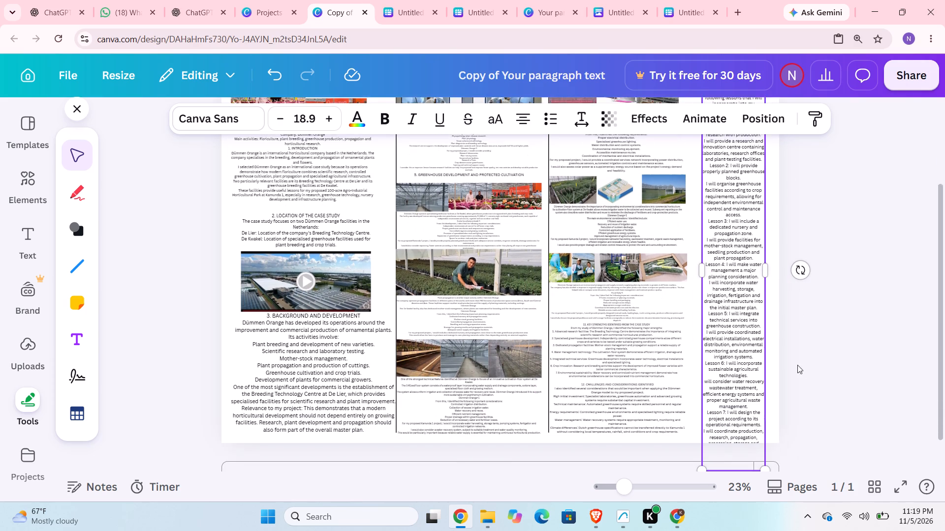
pyautogui.scroll(-2, 791, 355)
pyautogui.keyDown('ctrl'); pyautogui.scroll(-2, 788, 321); pyautogui.keyUp('ctrl')
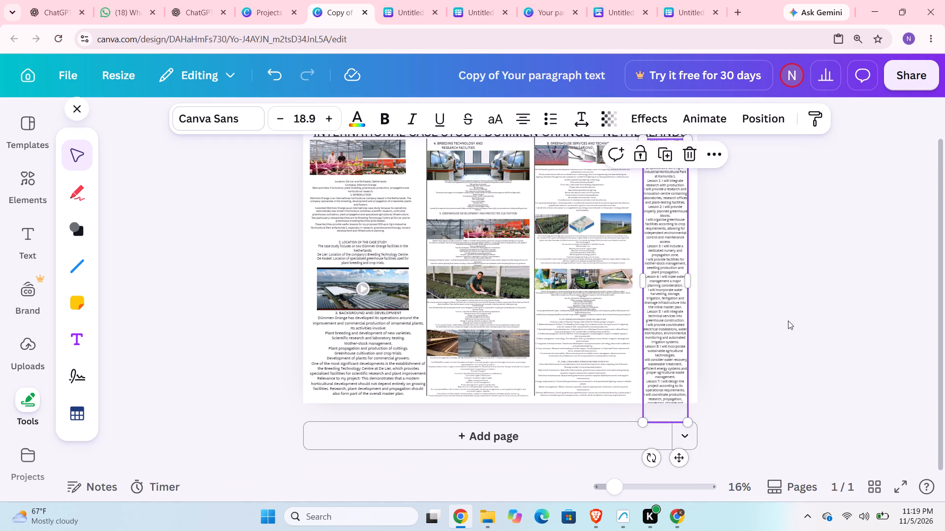
pyautogui.keyDown('ctrl'); pyautogui.scroll(1, 788, 321); pyautogui.keyUp('ctrl')
pyautogui.keyDown('ctrl'); pyautogui.scroll(-2, 788, 321); pyautogui.keyUp('ctrl')
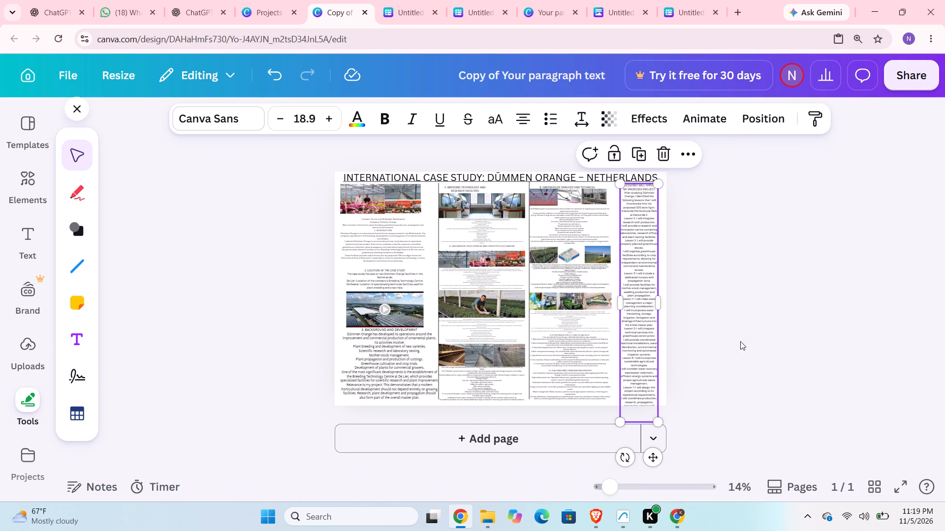
pyautogui.keyDown('ctrl'); pyautogui.scroll(-1, 740, 341); pyautogui.keyUp('ctrl')
pyautogui.moveTo(633, 401); pyautogui.dragTo(625, 387)
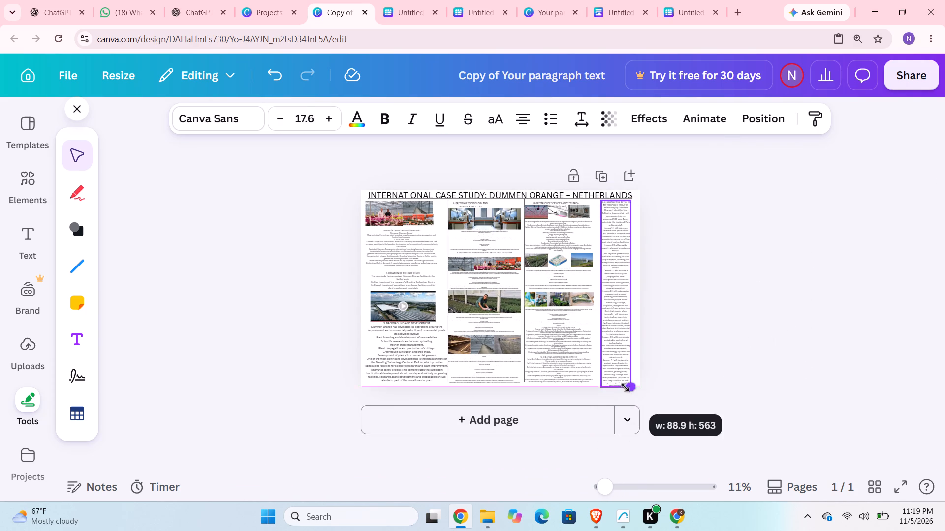
pyautogui.moveTo(625, 387); pyautogui.dragTo(623, 380)
pyautogui.click(623, 380)
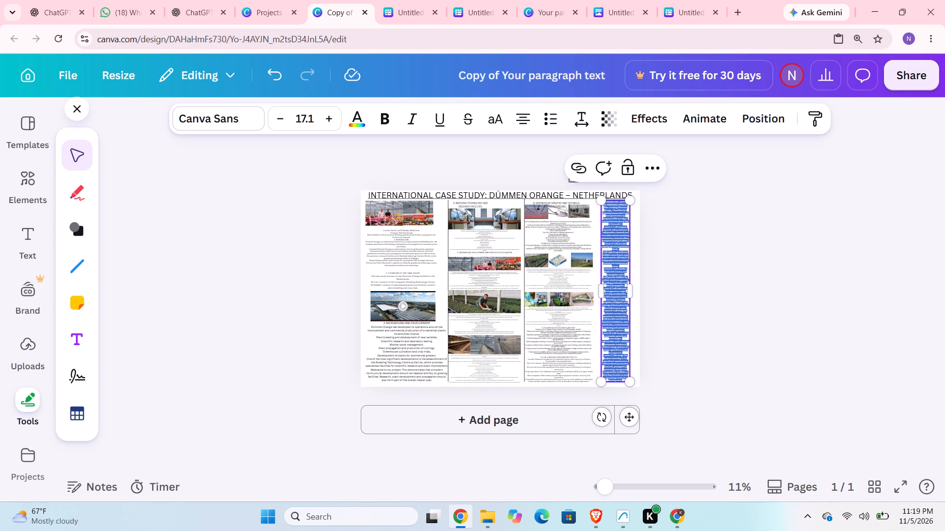
pyautogui.click(601, 202)
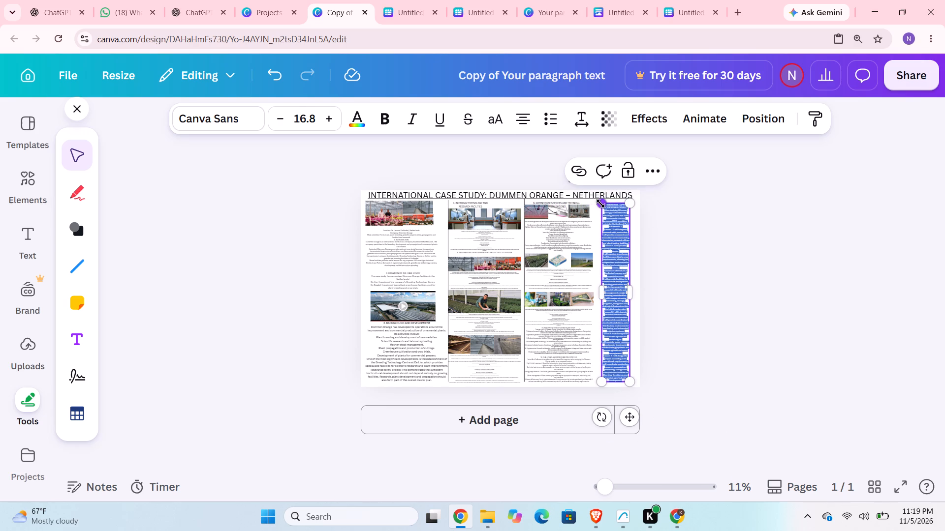
pyautogui.click(694, 288)
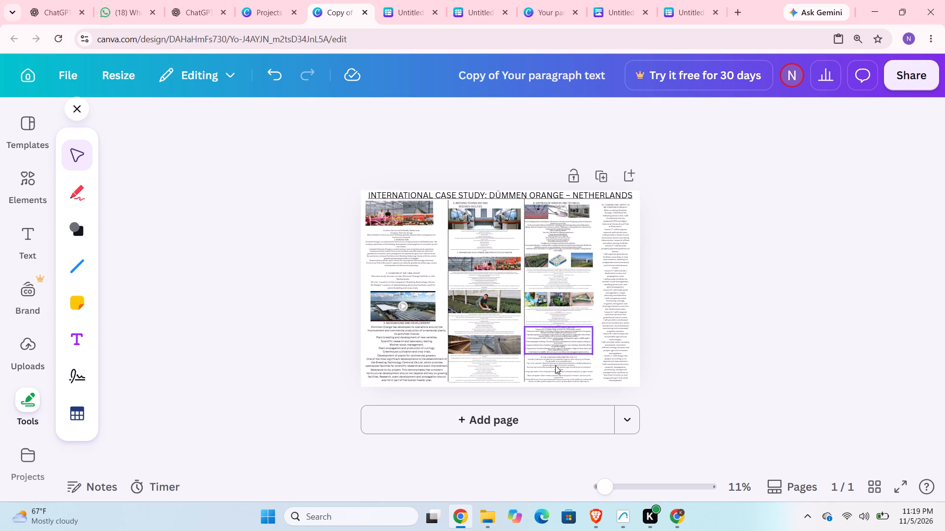
# Add a straight line to the poster and rotate it to vertical.
pyautogui.click(84, 264)
pyautogui.click(122, 249)
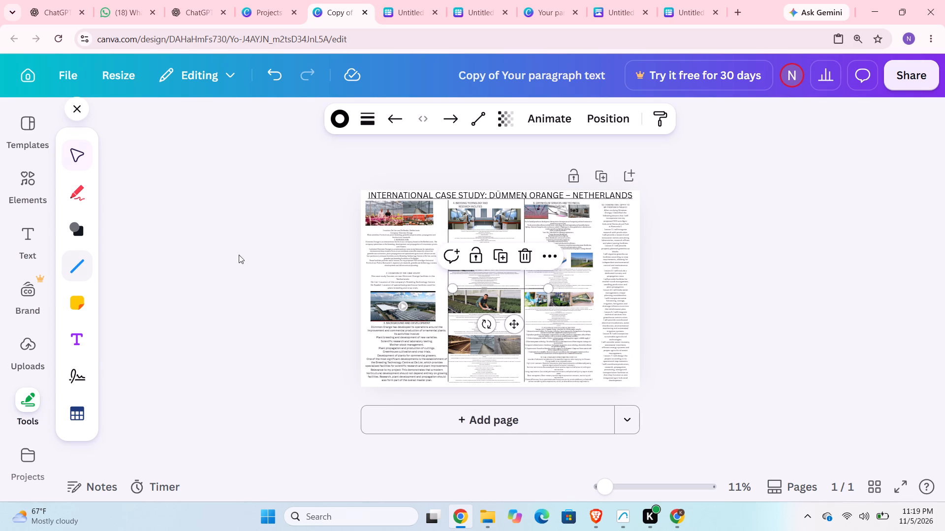
pyautogui.click(735, 216)
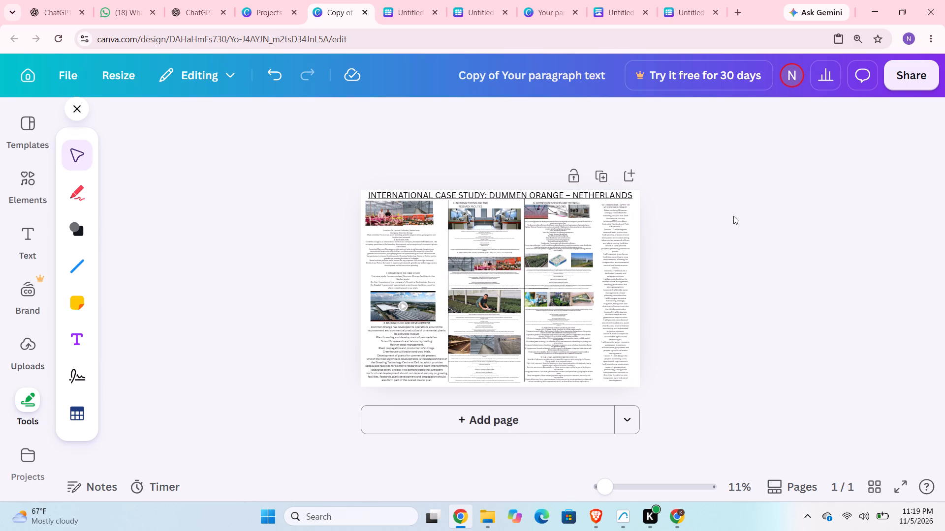
pyautogui.scroll(1, 565, 283)
pyautogui.scroll(-1, 565, 283)
pyautogui.scroll(1, 568, 285)
pyautogui.scroll(-1, 570, 285)
pyautogui.scroll(1, 573, 287)
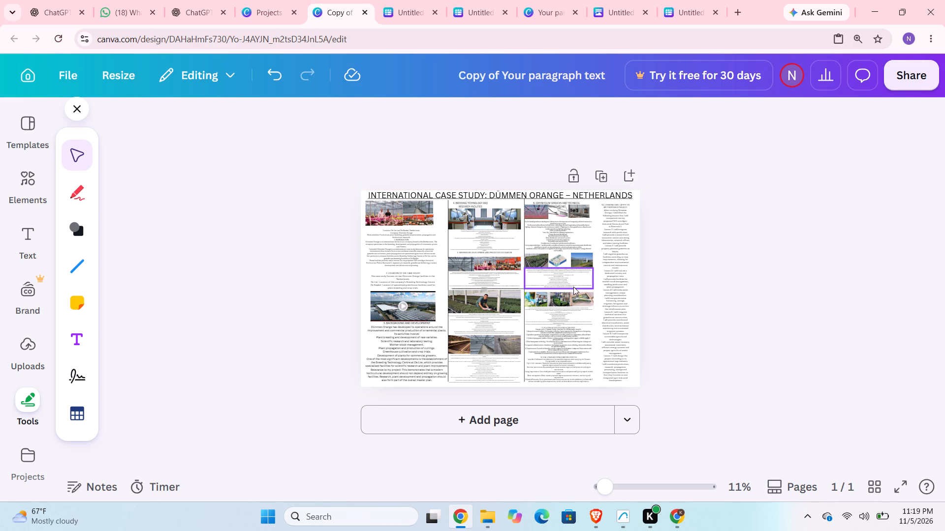
pyautogui.keyDown('ctrl'); pyautogui.scroll(2, 573, 287); pyautogui.keyUp('ctrl')
pyautogui.keyDown('ctrl'); pyautogui.scroll(-1, 573, 287); pyautogui.keyUp('ctrl')
pyautogui.keyDown('ctrl'); pyautogui.scroll(4, 573, 287); pyautogui.keyUp('ctrl')
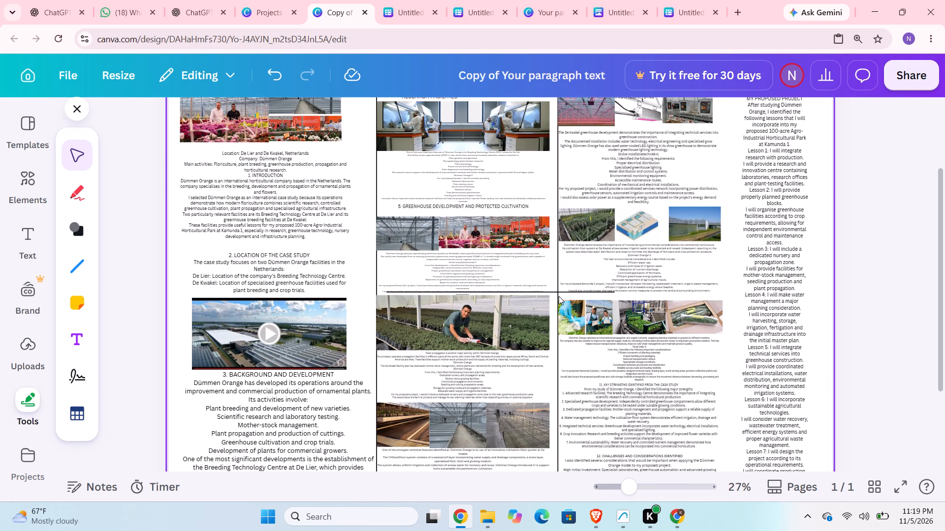
pyautogui.click(550, 291)
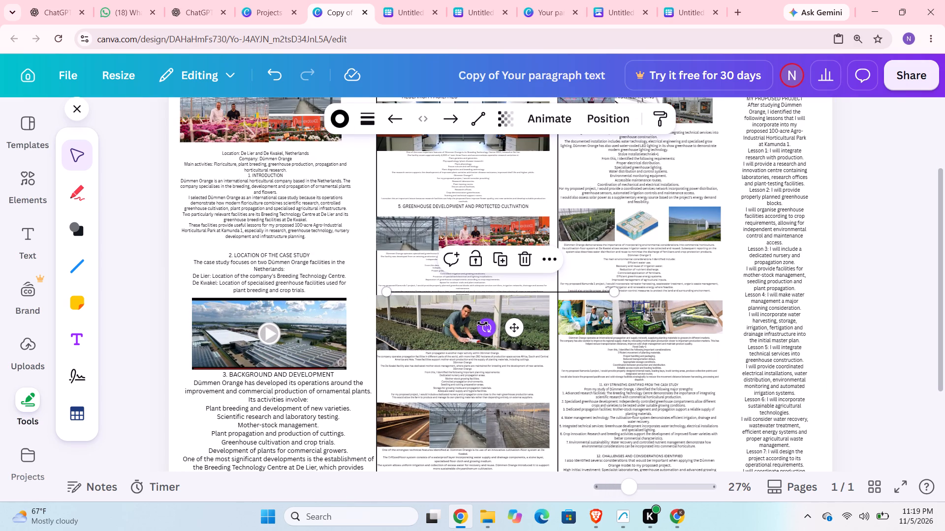
pyautogui.moveTo(481, 327); pyautogui.dragTo(526, 312)
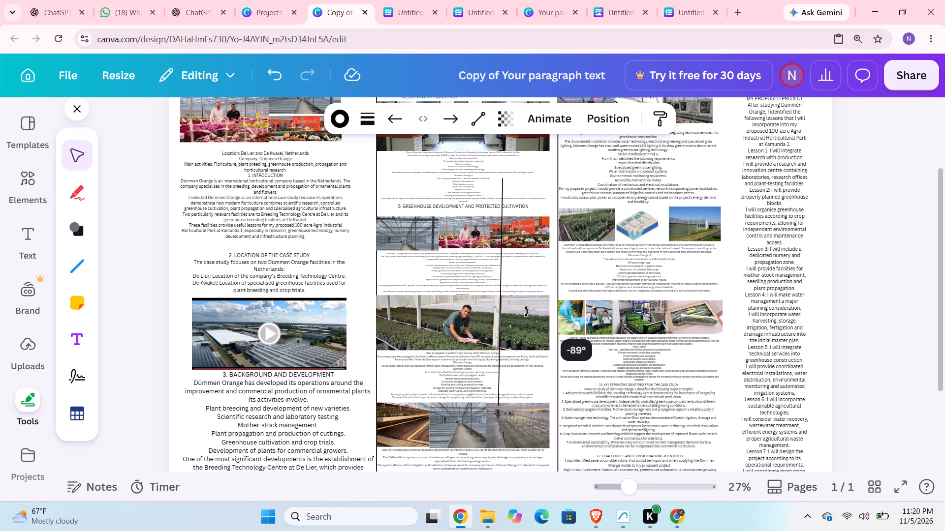
pyautogui.moveTo(526, 312); pyautogui.dragTo(549, 310)
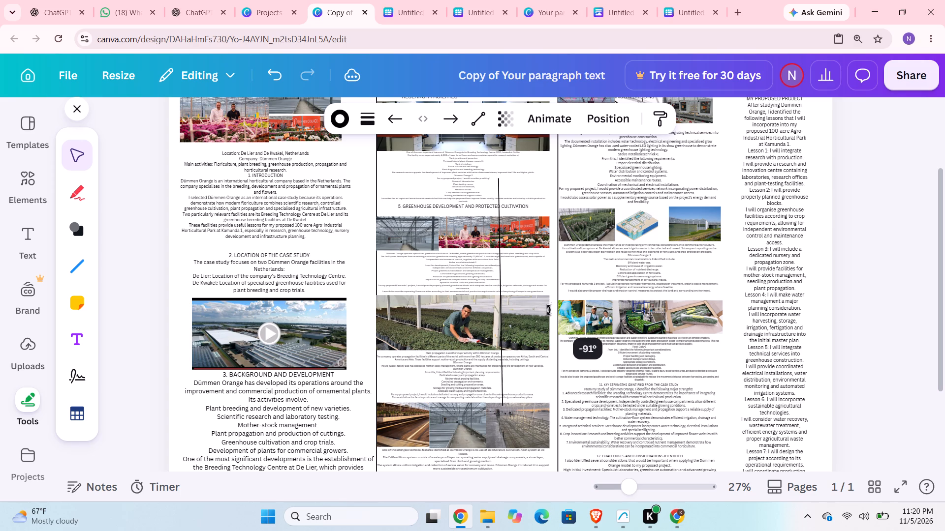
pyautogui.moveTo(549, 310); pyautogui.dragTo(549, 312)
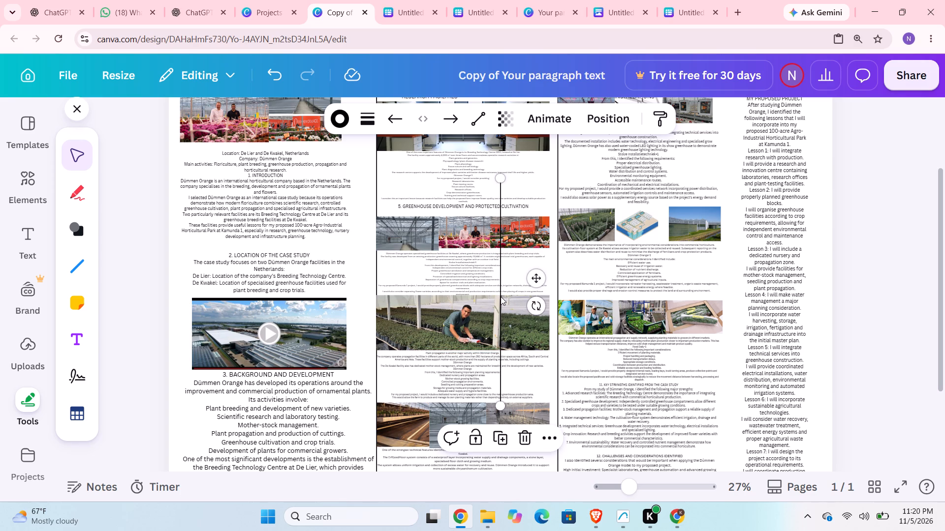
# Move the vertical line between the third column and section 13, with its upper end just under the poster title.
pyautogui.moveTo(500, 300); pyautogui.dragTo(720, 276)
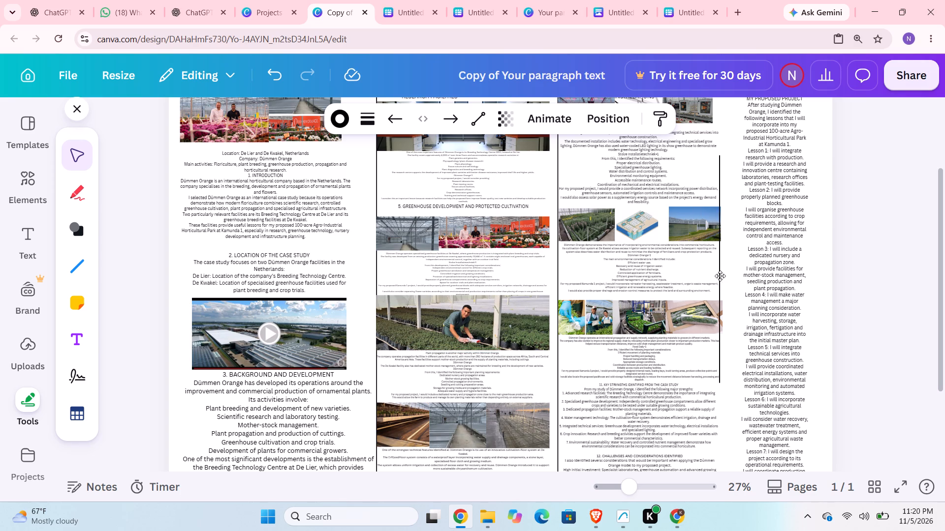
pyautogui.moveTo(720, 276); pyautogui.dragTo(732, 234)
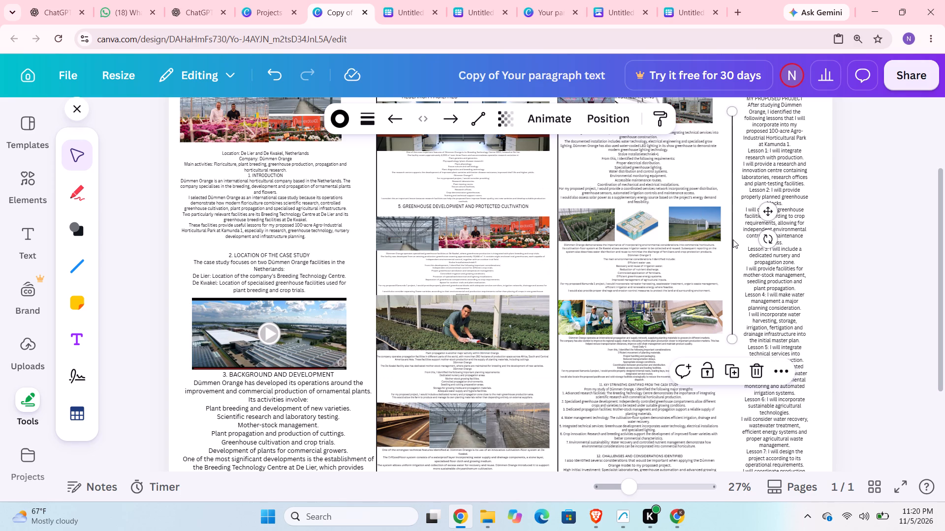
pyautogui.moveTo(734, 240); pyautogui.dragTo(716, 374, button='middle')
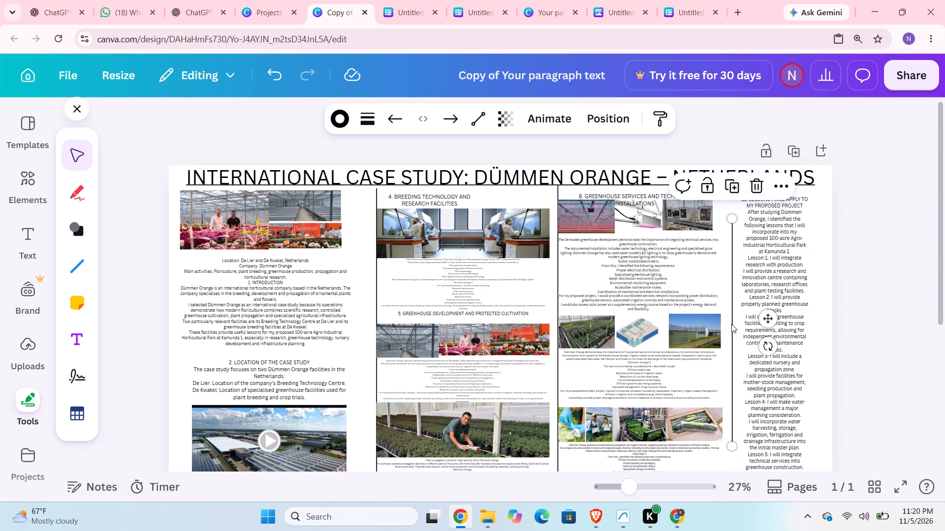
pyautogui.moveTo(731, 324); pyautogui.dragTo(729, 290)
pyautogui.click(729, 290)
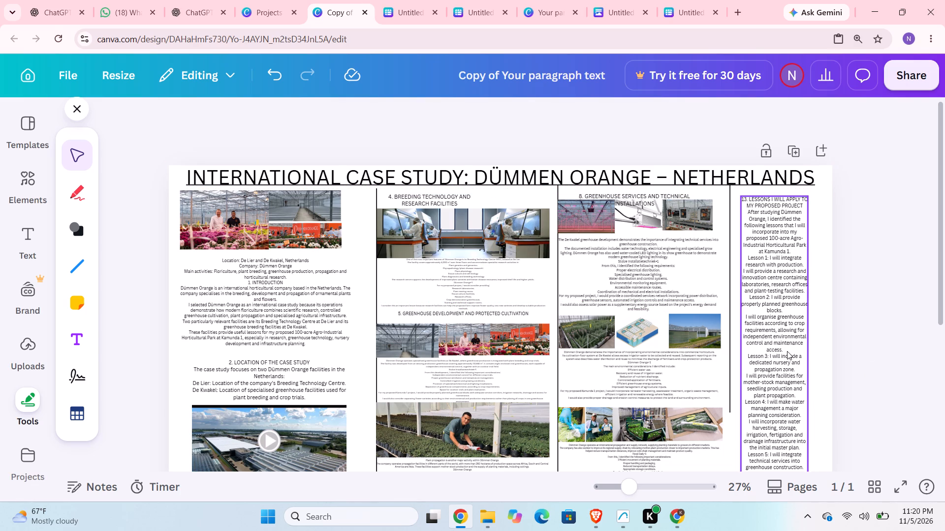
pyautogui.click(729, 285)
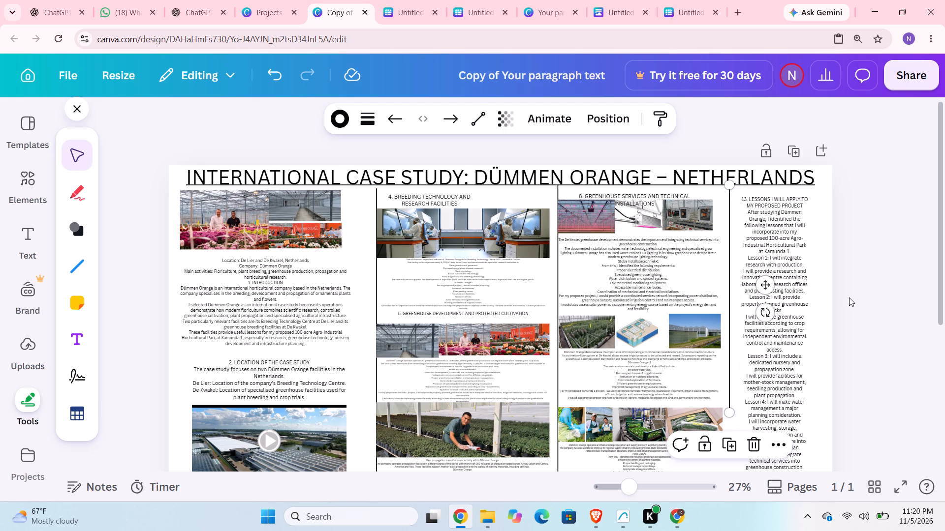
# Extend the fourth-column divider down to the bottom of the text columns, to a length of about 553.
pyautogui.scroll(-2, 853, 298)
pyautogui.scroll(1, 834, 329)
pyautogui.scroll(-3, 808, 316)
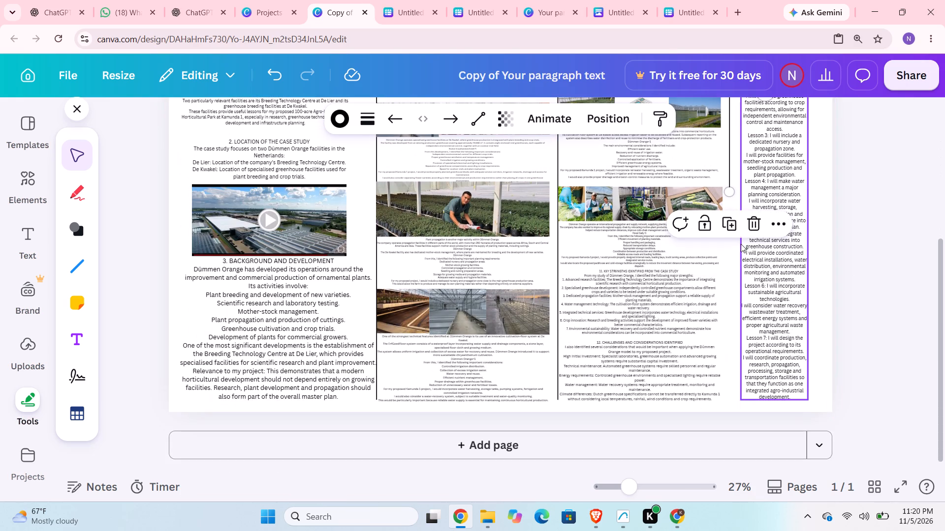
pyautogui.moveTo(728, 194); pyautogui.dragTo(732, 281)
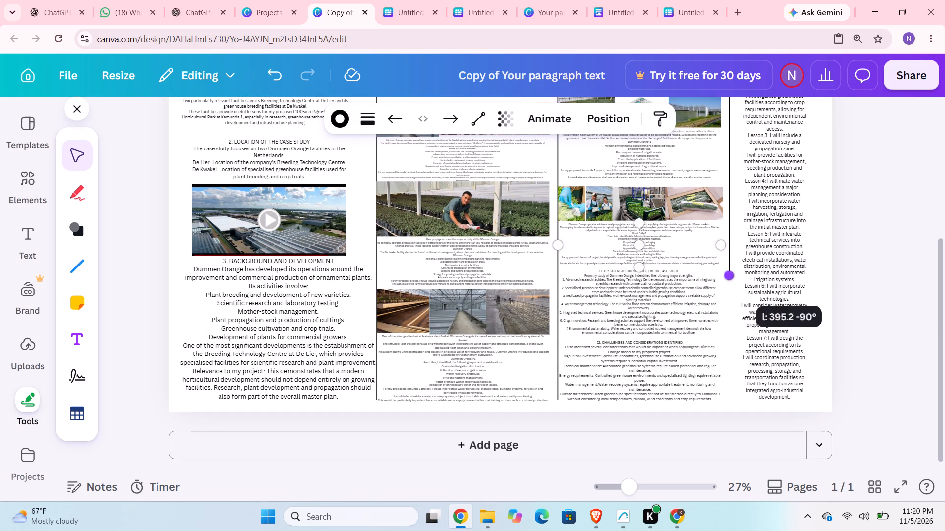
pyautogui.moveTo(732, 281); pyautogui.dragTo(733, 397)
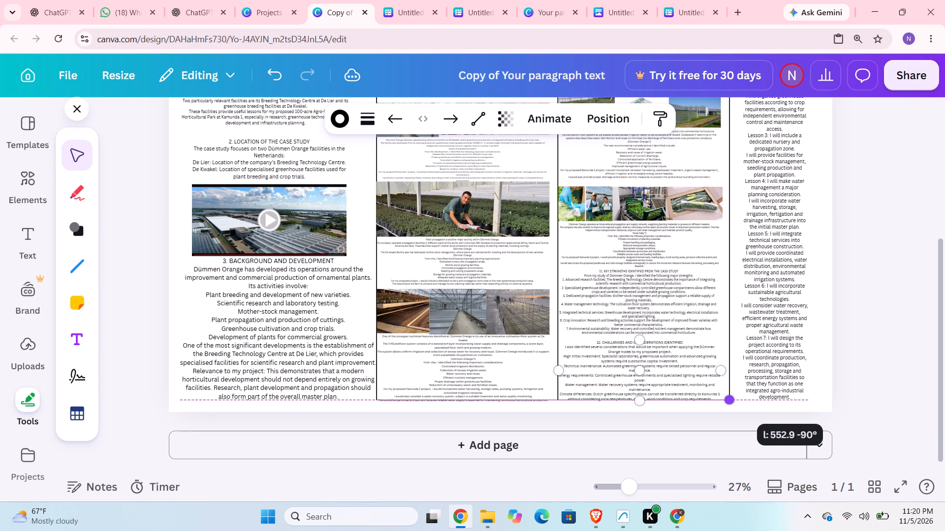
pyautogui.moveTo(733, 397); pyautogui.dragTo(733, 401)
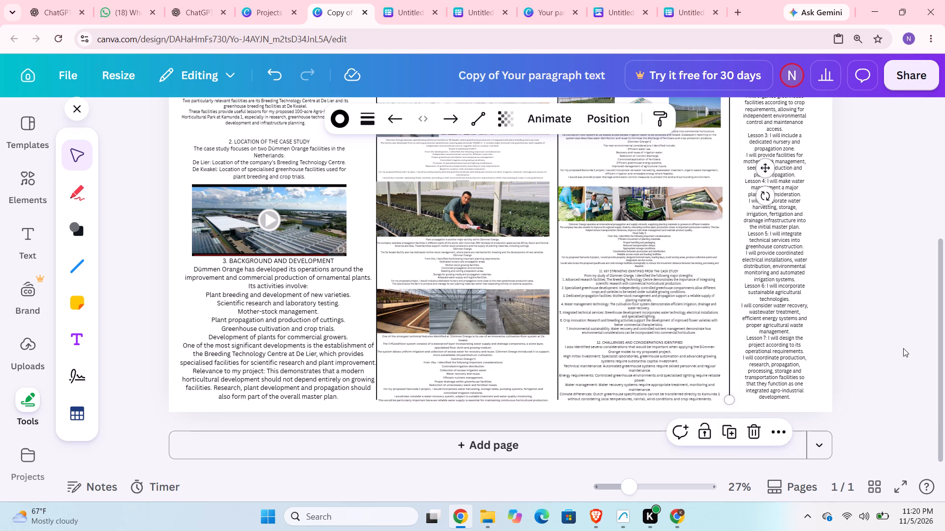
pyautogui.click(903, 348)
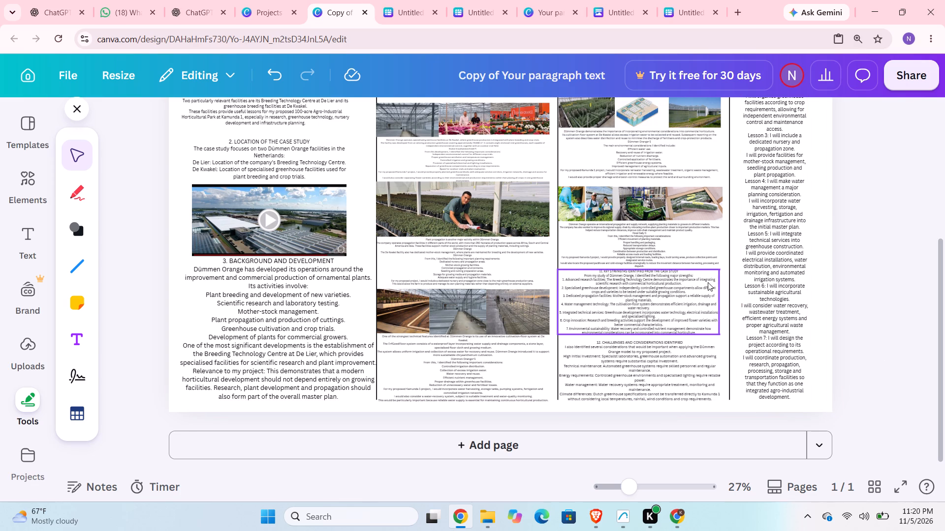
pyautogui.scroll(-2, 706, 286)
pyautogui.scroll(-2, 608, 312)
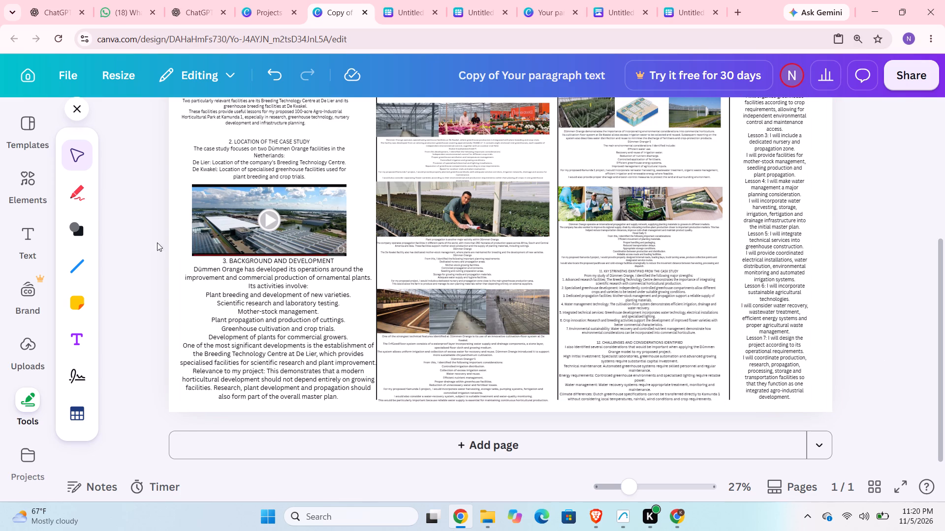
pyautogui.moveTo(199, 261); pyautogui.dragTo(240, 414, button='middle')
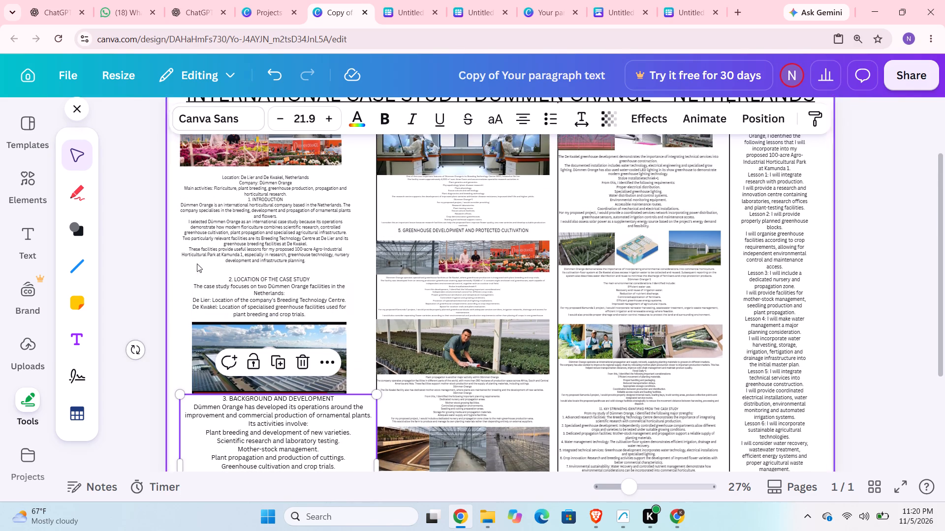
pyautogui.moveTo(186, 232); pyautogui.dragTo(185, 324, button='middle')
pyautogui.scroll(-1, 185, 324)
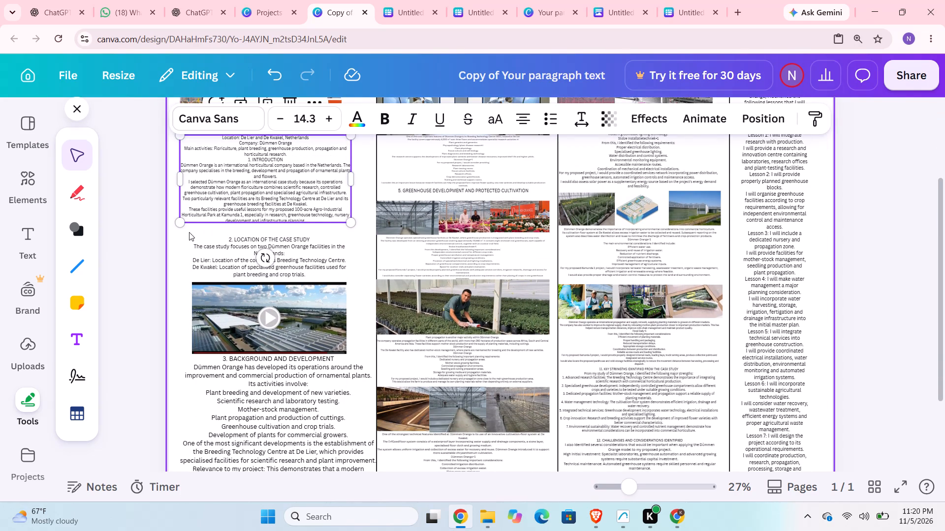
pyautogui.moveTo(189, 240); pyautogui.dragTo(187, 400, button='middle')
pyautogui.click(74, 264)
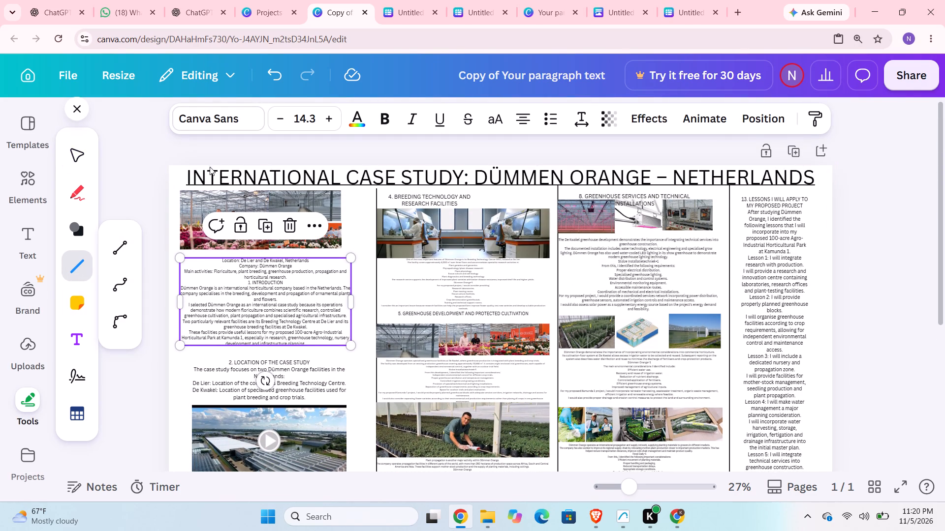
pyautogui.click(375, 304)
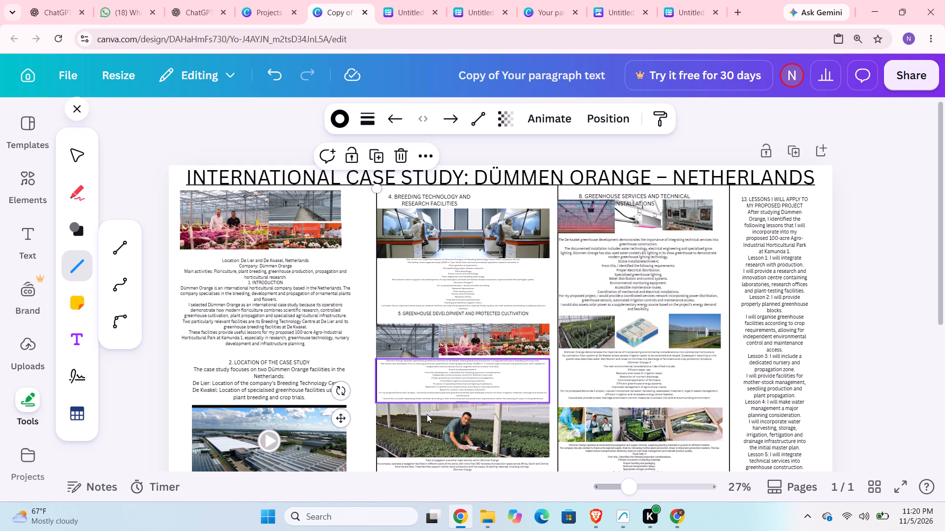
# Undo the last lengthening of the vertical divider beside section 13.
pyautogui.hotkey('ctrl', 'z')
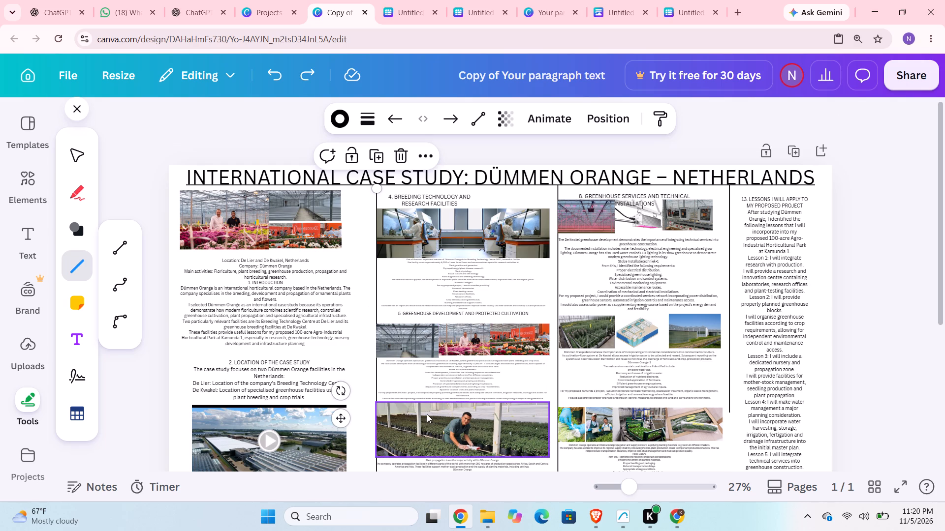
# Shift the divider beside section 13 slightly closer to the third column and bring its upper end up to the poster title's underline.
pyautogui.scroll(-1, 807, 352)
pyautogui.scroll(1, 810, 374)
pyautogui.scroll(-1, 812, 389)
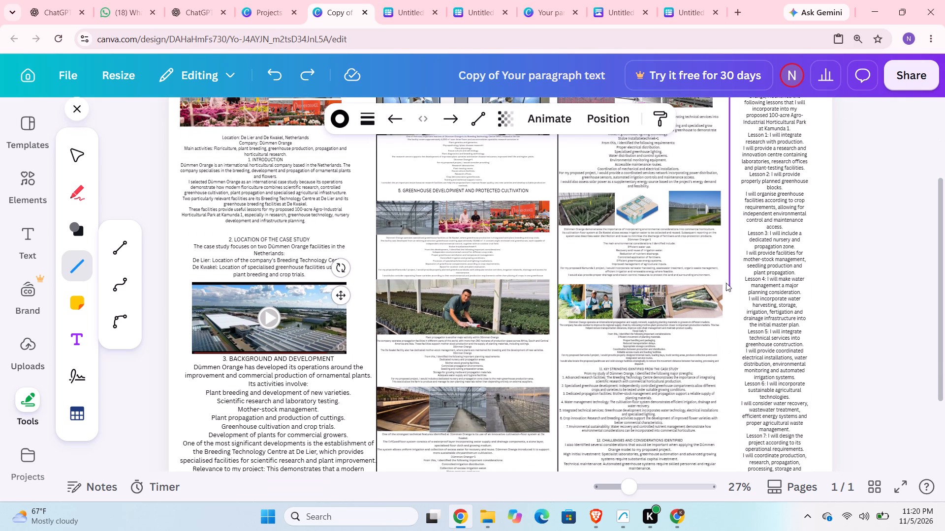
pyautogui.moveTo(730, 288); pyautogui.dragTo(731, 351)
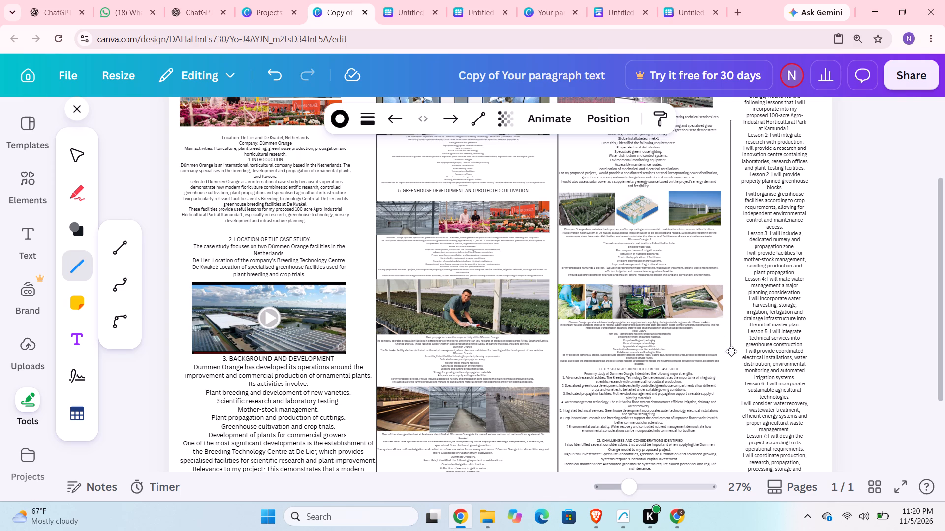
pyautogui.moveTo(731, 351); pyautogui.dragTo(726, 306)
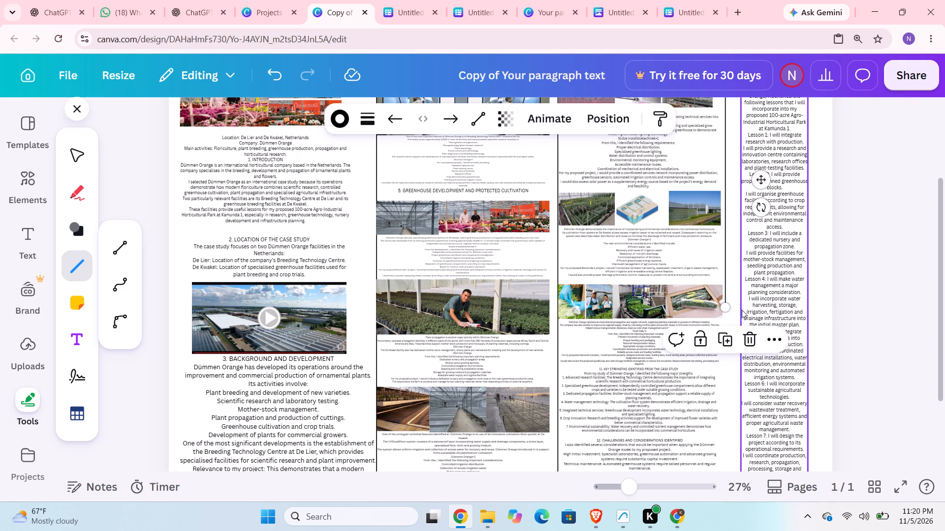
pyautogui.moveTo(742, 310); pyautogui.dragTo(696, 508, button='middle')
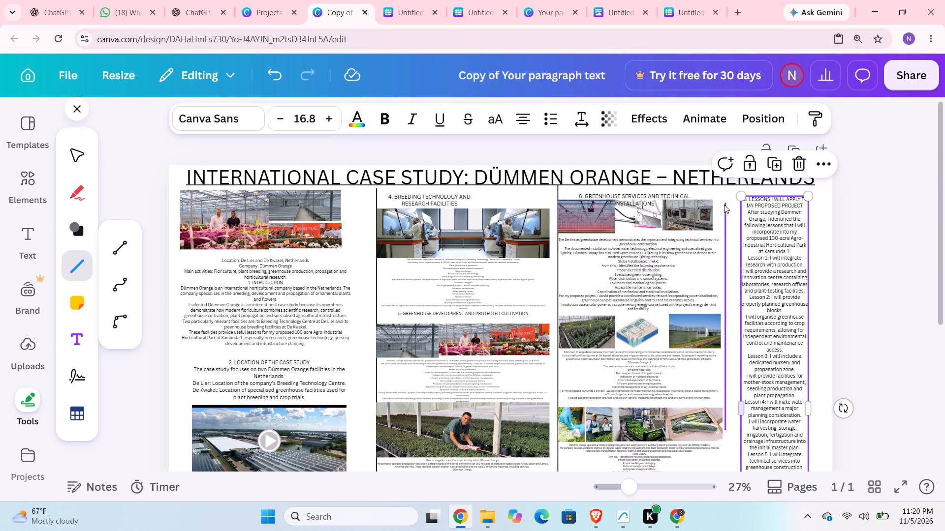
pyautogui.click(724, 205)
pyautogui.moveTo(725, 204); pyautogui.dragTo(725, 190)
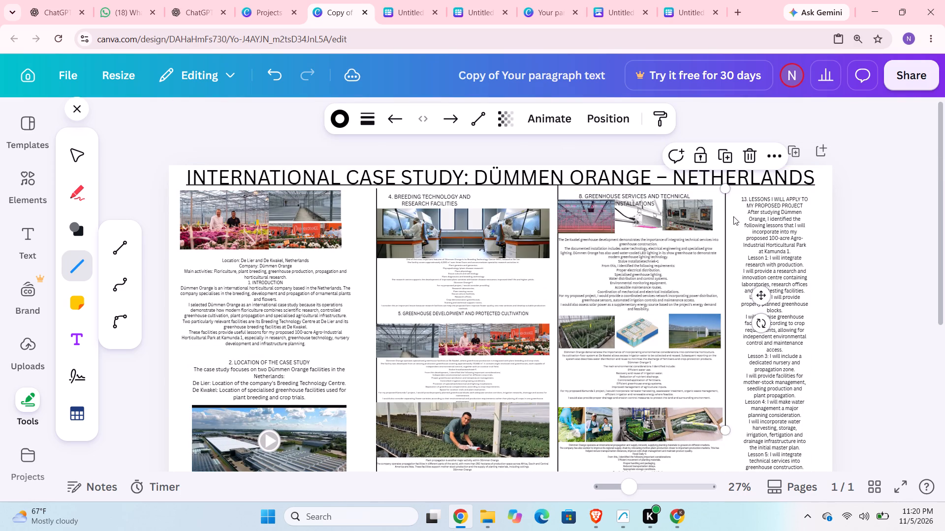
# Extend the section 13 divider straight down at -90° to the bottom of the text columns, to a length of about 551.
pyautogui.scroll(-5, 745, 305)
pyautogui.click(724, 209)
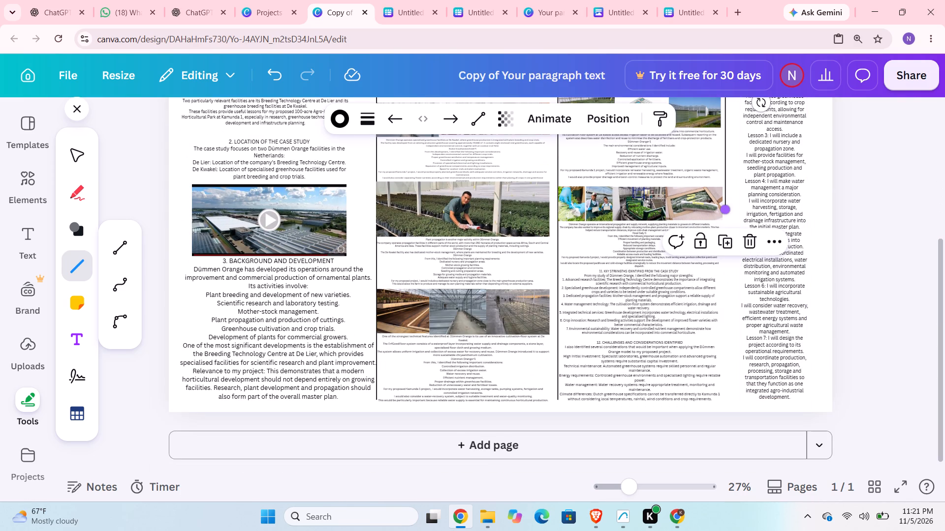
pyautogui.moveTo(725, 219); pyautogui.dragTo(727, 232)
pyautogui.click(724, 207)
pyautogui.moveTo(724, 207); pyautogui.dragTo(737, 315)
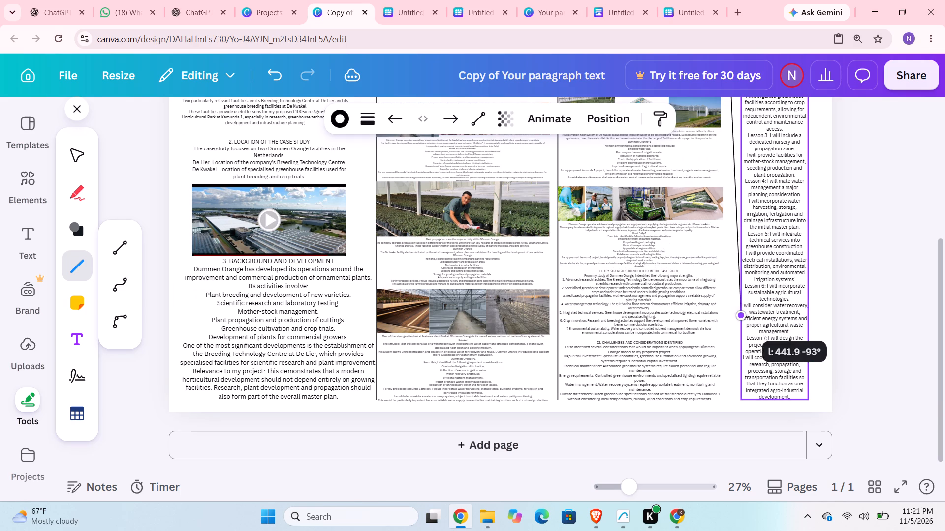
pyautogui.moveTo(737, 315); pyautogui.dragTo(729, 366)
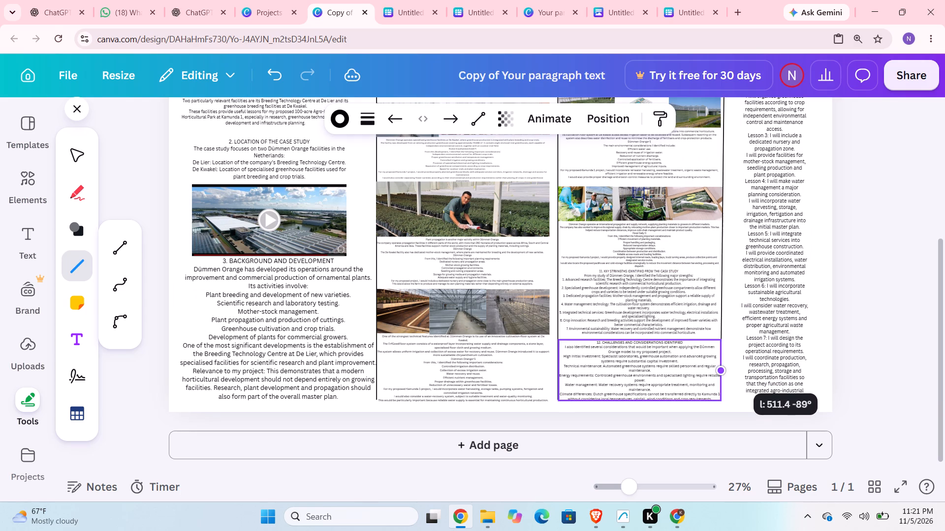
pyautogui.moveTo(729, 366); pyautogui.dragTo(732, 401)
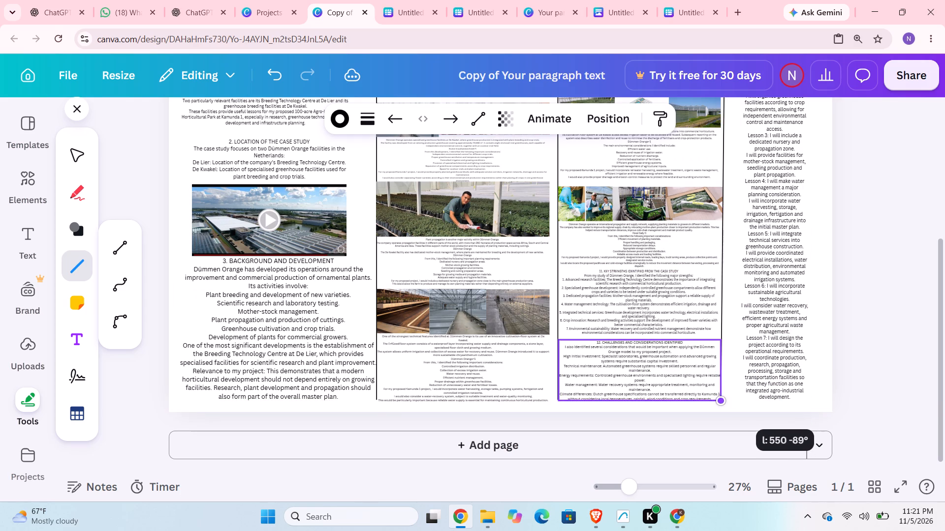
pyautogui.moveTo(732, 401); pyautogui.dragTo(732, 402)
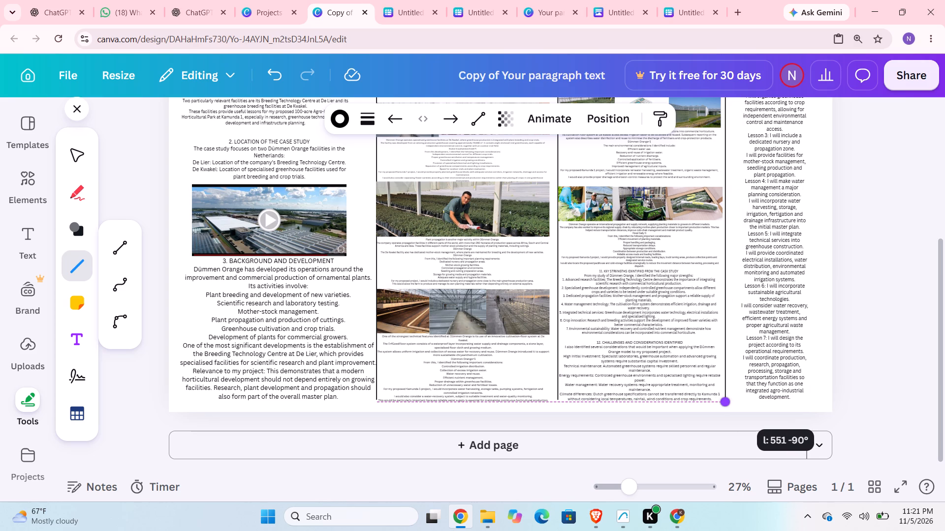
pyautogui.moveTo(732, 402); pyautogui.dragTo(732, 401)
pyautogui.click(838, 252)
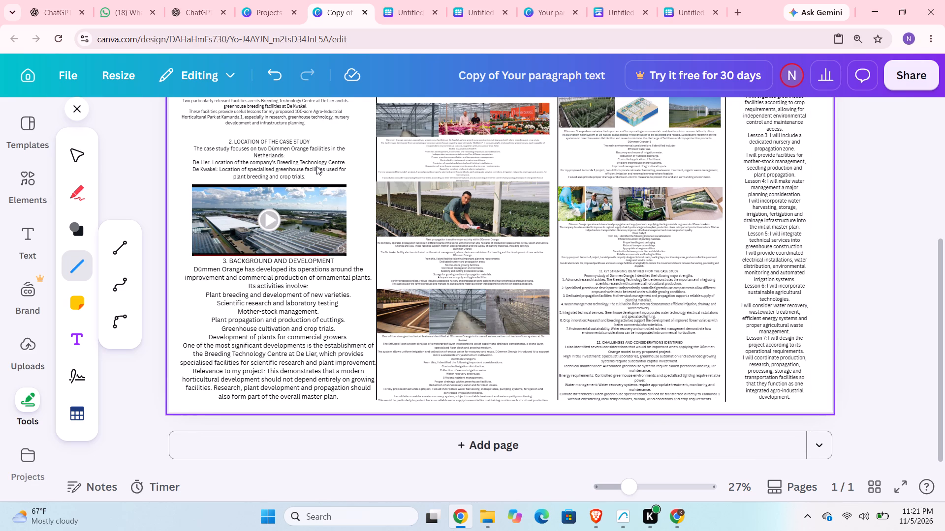
# Add another straight line to the poster and rotate it to vertical.
pyautogui.scroll(-1, 326, 187)
pyautogui.moveTo(326, 190); pyautogui.dragTo(336, 292, button='middle')
pyautogui.click(126, 243)
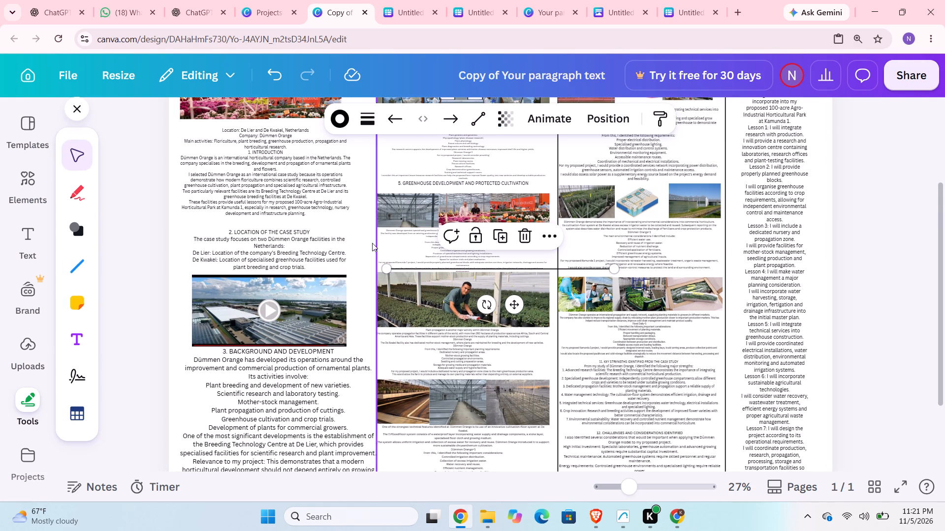
pyautogui.click(351, 222)
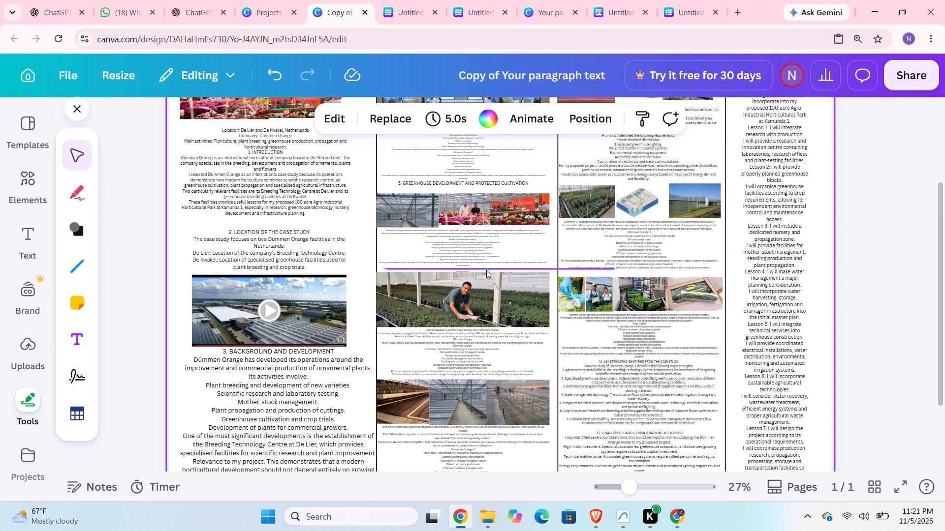
pyautogui.click(554, 269)
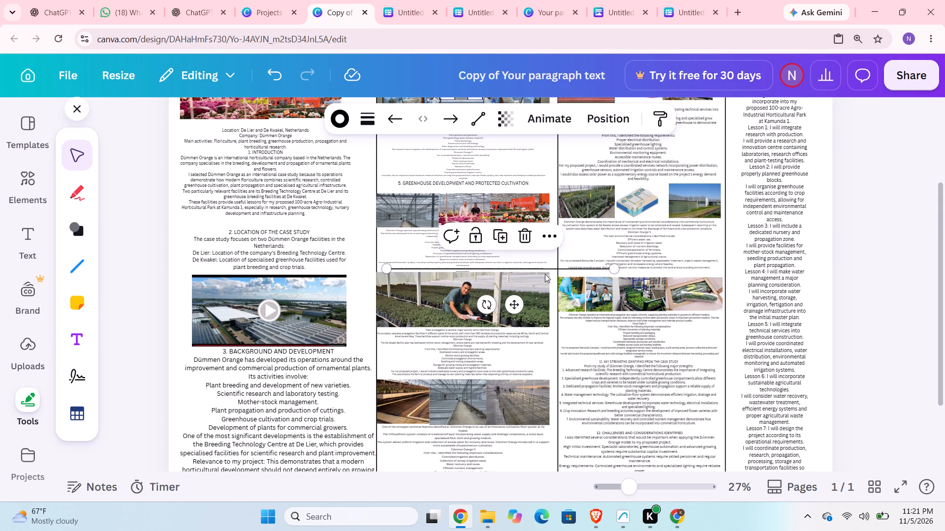
pyautogui.moveTo(488, 302); pyautogui.dragTo(576, 283)
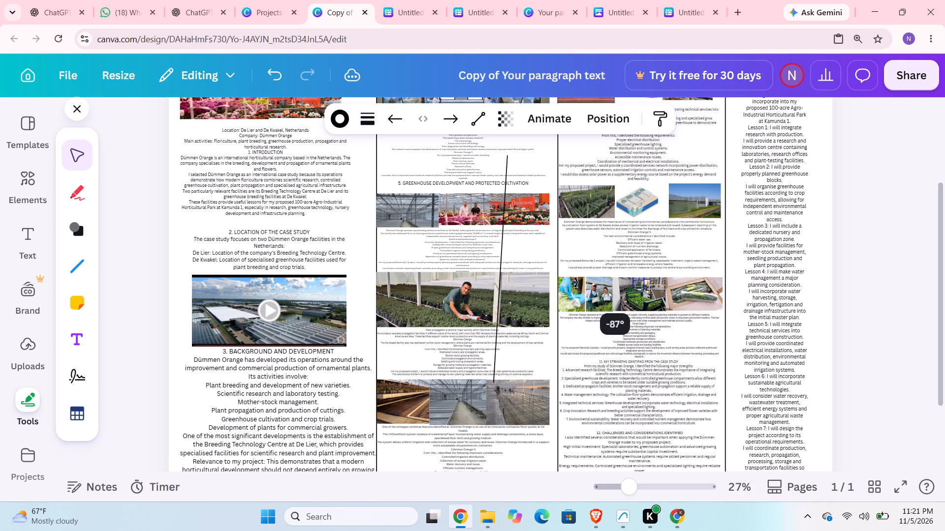
pyautogui.moveTo(576, 283); pyautogui.dragTo(575, 282)
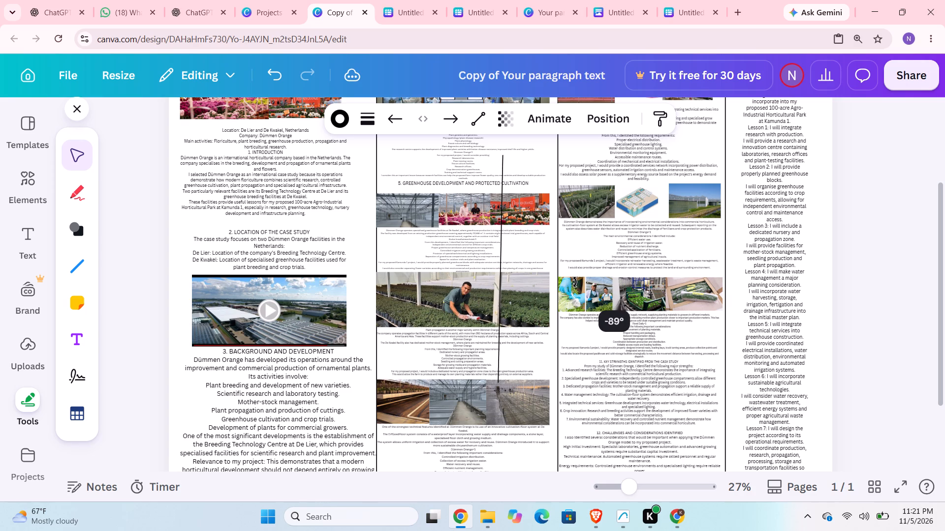
pyautogui.moveTo(575, 282); pyautogui.dragTo(577, 280)
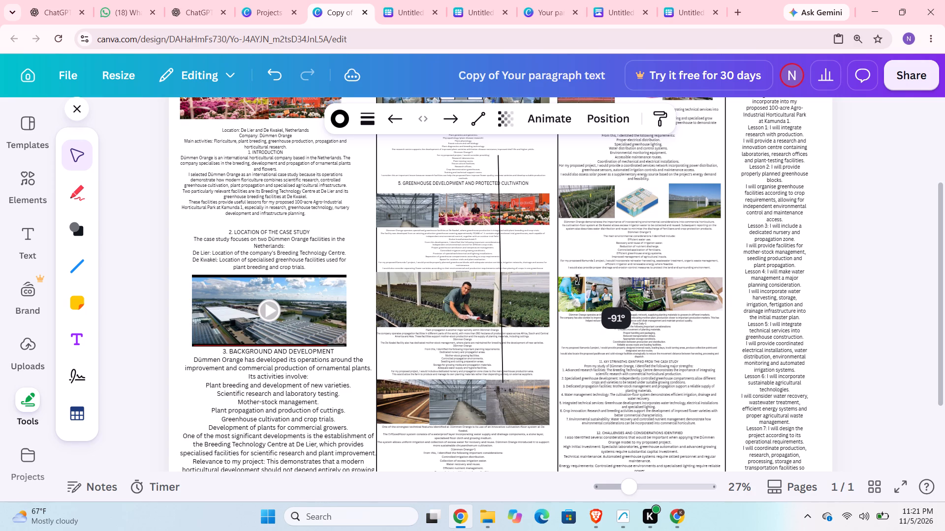
pyautogui.moveTo(577, 280); pyautogui.dragTo(578, 282)
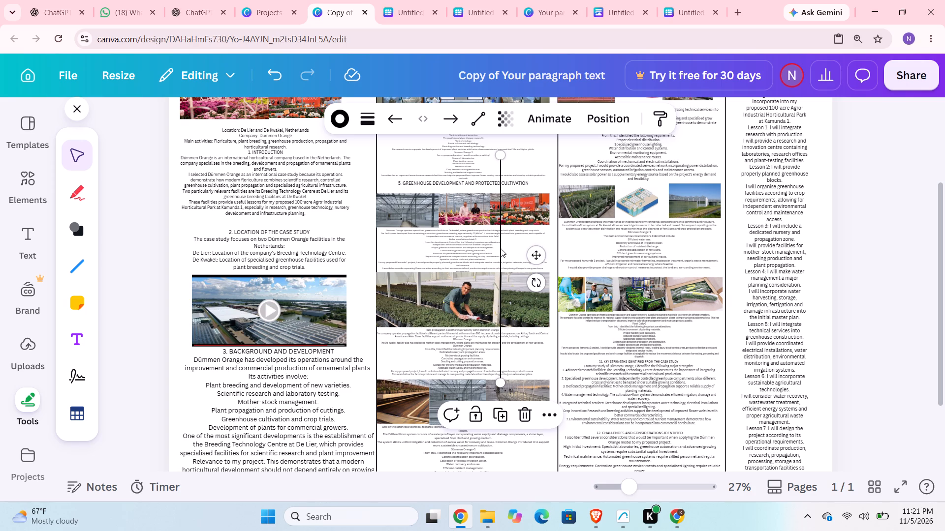
# Place the new vertical line along the first column's outer edge and extend its upper end to the poster title's underline.
pyautogui.moveTo(501, 248); pyautogui.dragTo(220, 223)
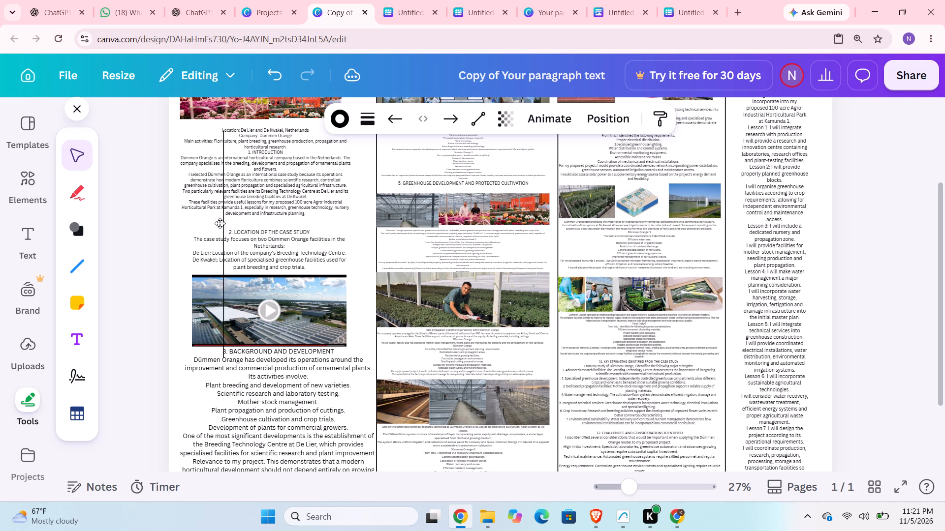
pyautogui.moveTo(220, 223); pyautogui.dragTo(179, 232)
pyautogui.moveTo(190, 224); pyautogui.dragTo(194, 243, button='middle')
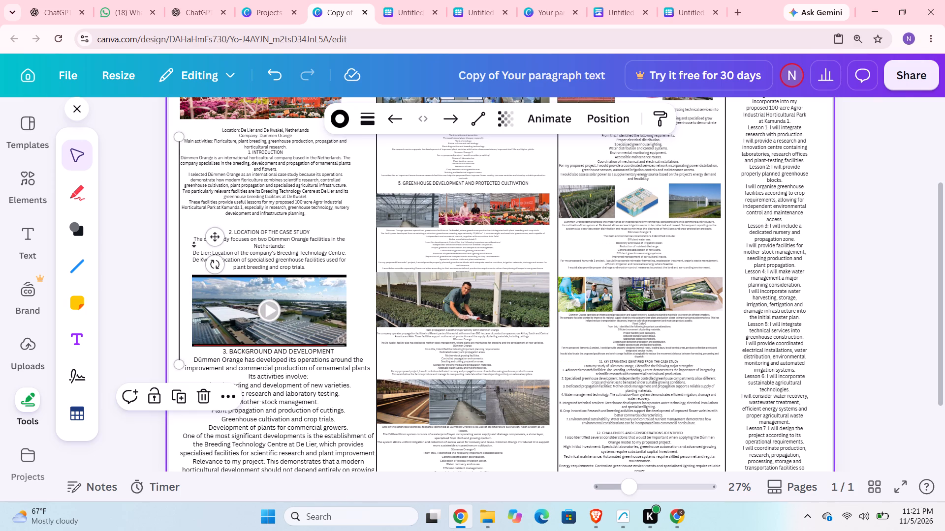
pyautogui.moveTo(194, 243); pyautogui.dragTo(217, 369, button='middle')
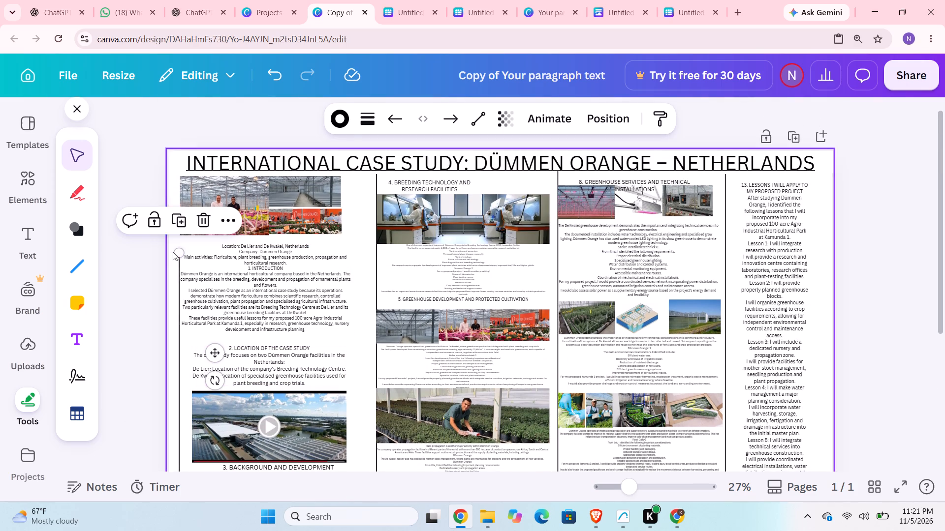
pyautogui.keyDown('shift'); pyautogui.moveTo(176, 250); pyautogui.dragTo(170, 170); pyautogui.keyUp('shift')
pyautogui.keyDown('shift'); pyautogui.click(170, 169); pyautogui.keyUp('shift')
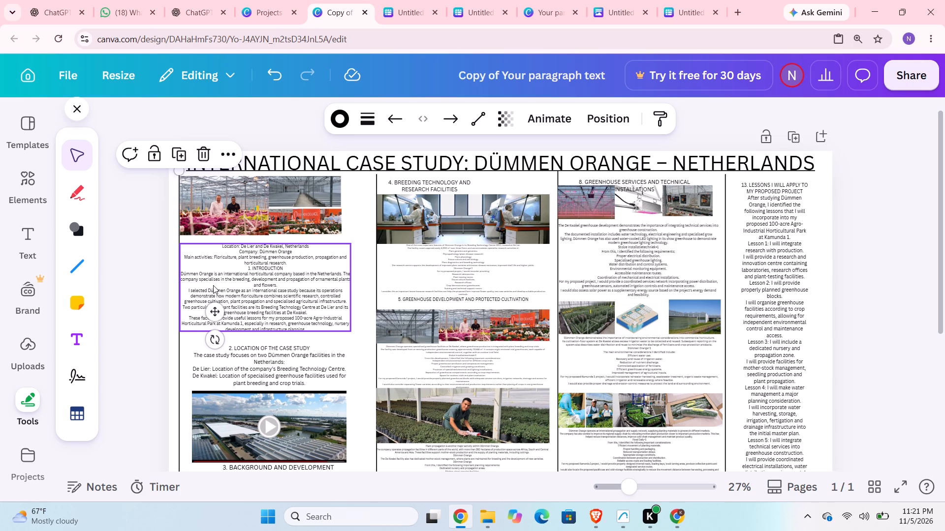
pyautogui.click(150, 254)
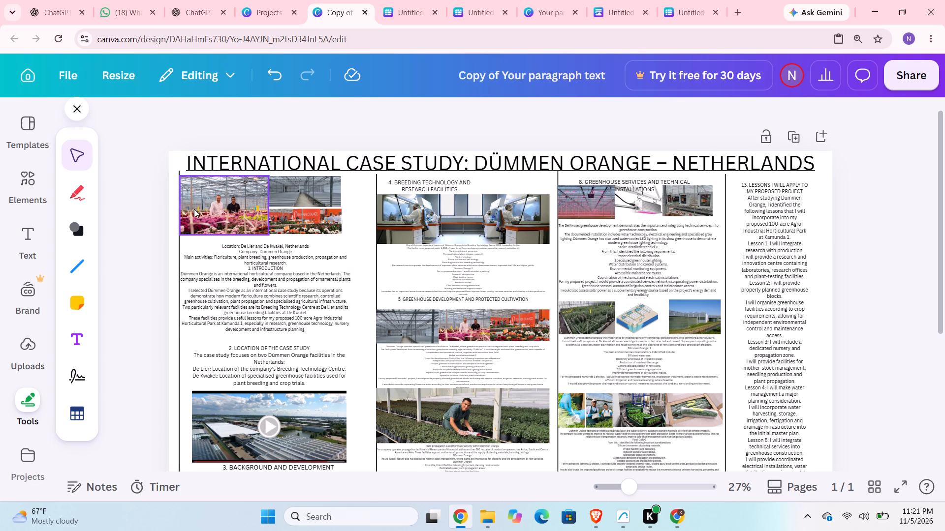
# Extend the first column's outer line straight down to the bottom of the text columns, level with the other dividers.
pyautogui.scroll(-3, 212, 284)
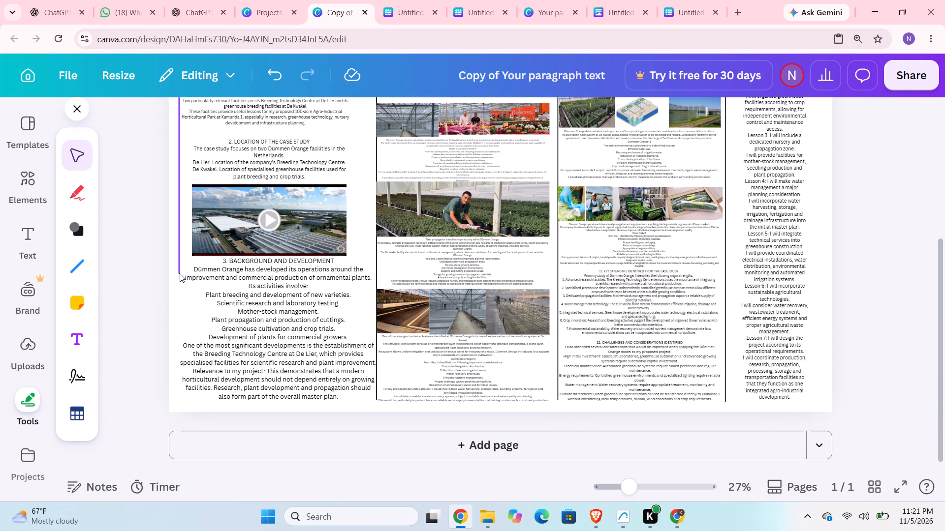
pyautogui.moveTo(179, 272); pyautogui.dragTo(179, 341)
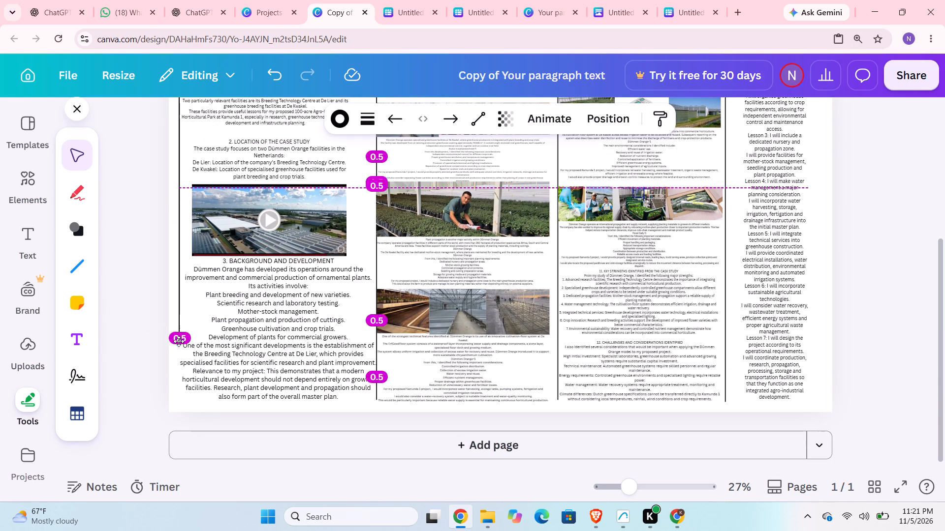
pyautogui.moveTo(179, 341); pyautogui.dragTo(178, 406)
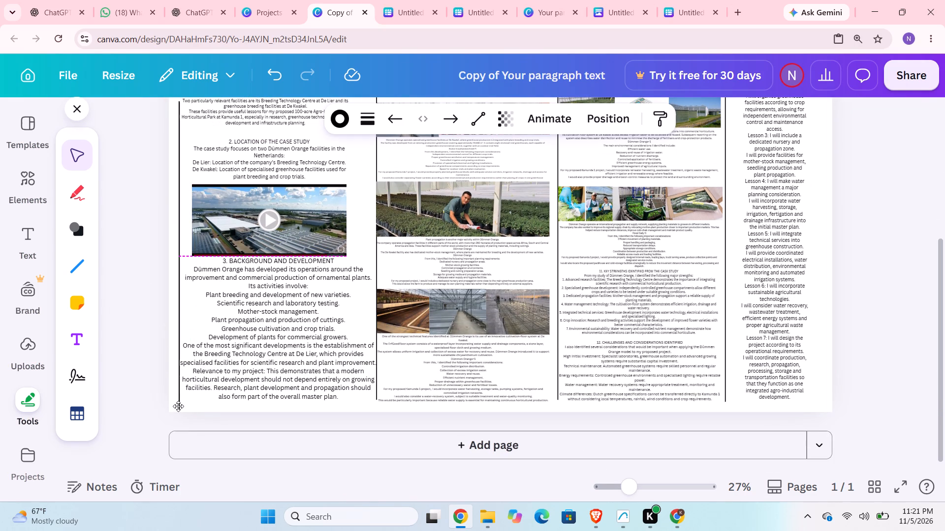
pyautogui.moveTo(178, 406); pyautogui.dragTo(178, 399)
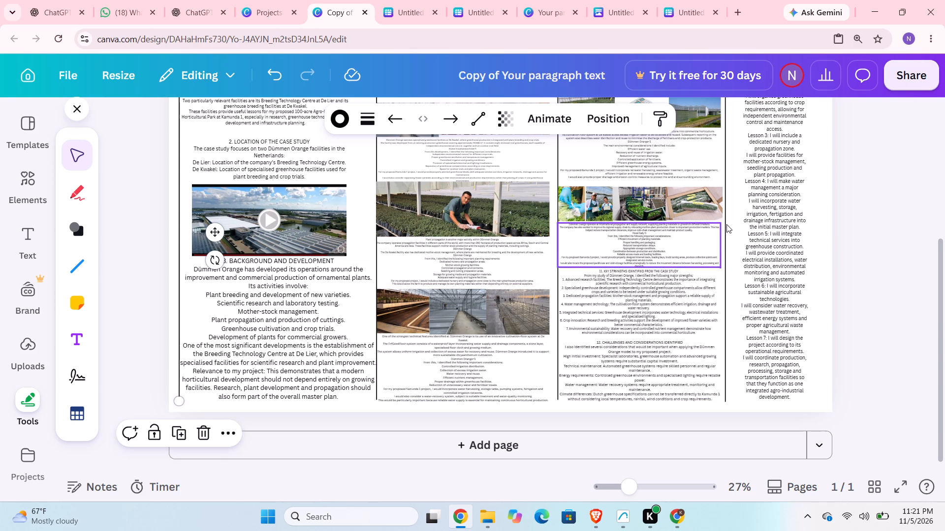
pyautogui.click(850, 203)
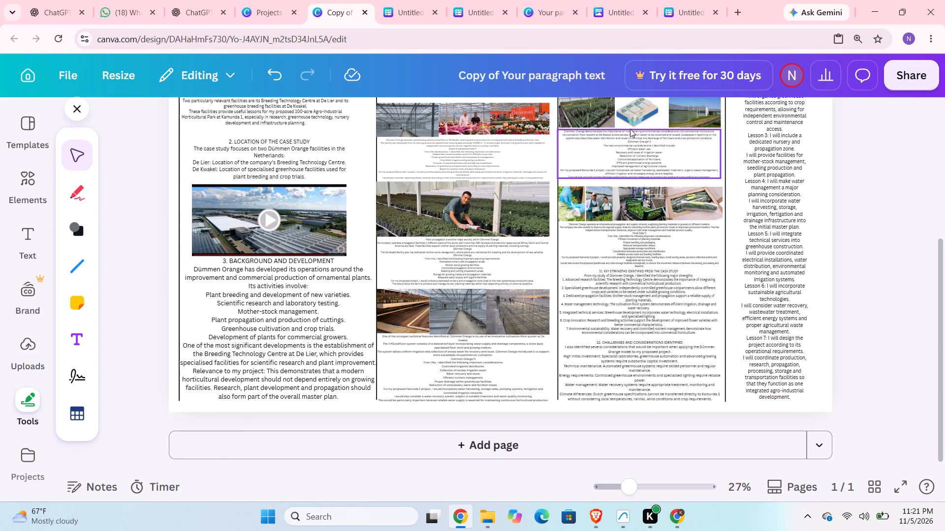
# Examine the poster's columns and their vertical divider lines down to the bottom of the page.
pyautogui.moveTo(524, 276); pyautogui.dragTo(510, 356, button='middle')
pyautogui.scroll(-3, 506, 369)
pyautogui.scroll(1, 501, 385)
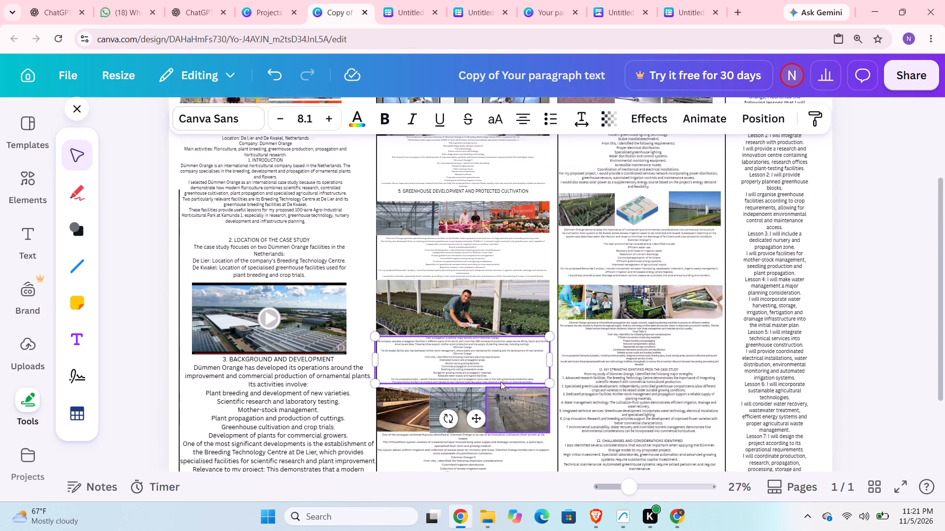
pyautogui.scroll(-4, 499, 336)
pyautogui.scroll(1, 499, 336)
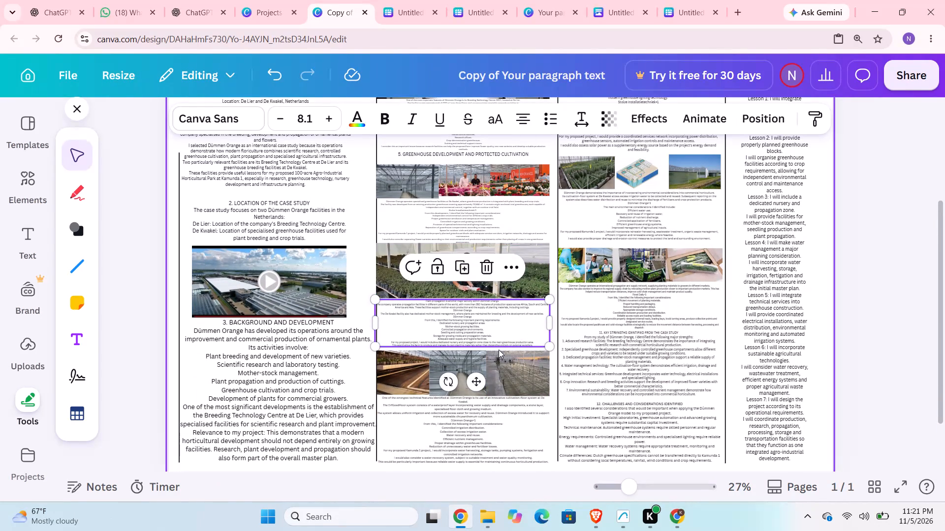
pyautogui.keyDown('shift'); pyautogui.scroll(-3, 499, 350); pyautogui.keyUp('shift')
pyautogui.keyDown('shift'); pyautogui.scroll(-3, 594, 252); pyautogui.keyUp('shift')
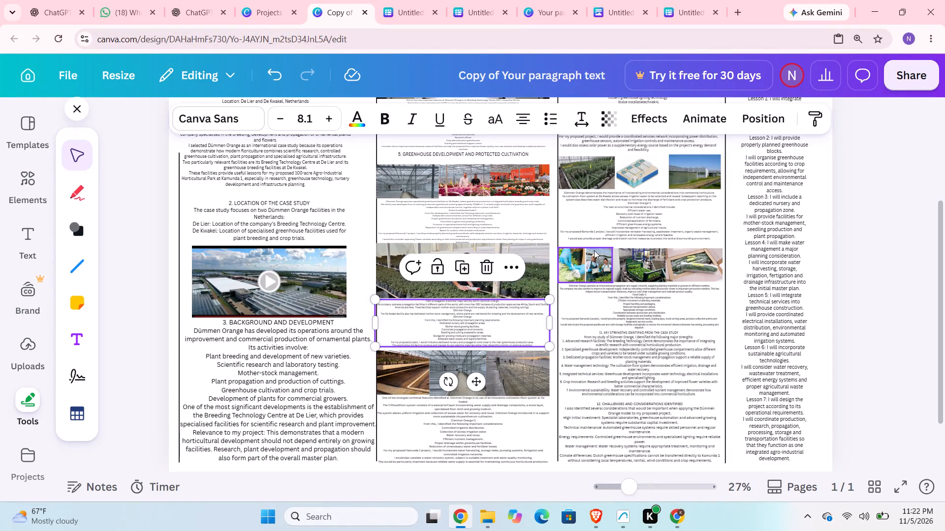
pyautogui.keyDown('shift'); pyautogui.scroll(1, 594, 251); pyautogui.keyUp('shift')
pyautogui.keyDown('shift'); pyautogui.scroll(-1, 594, 262); pyautogui.keyUp('shift')
pyautogui.keyDown('shift'); pyautogui.scroll(1, 594, 262); pyautogui.keyUp('shift')
pyautogui.keyDown('shift'); pyautogui.scroll(-3, 594, 262); pyautogui.keyUp('shift')
pyautogui.keyDown('shift'); pyautogui.scroll(-5, 694, 265); pyautogui.keyUp('shift')
pyautogui.scroll(-1, 819, 237)
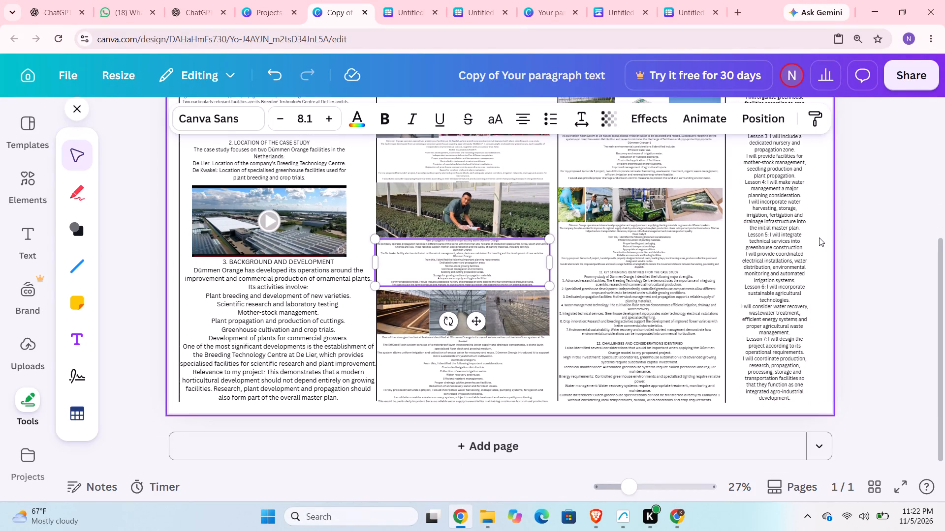
pyautogui.keyDown('ctrl'); pyautogui.scroll(1, 497, 386); pyautogui.keyUp('ctrl')
pyautogui.keyDown('ctrl'); pyautogui.scroll(-1, 497, 386); pyautogui.keyUp('ctrl')
pyautogui.keyDown('ctrl'); pyautogui.scroll(1, 497, 386); pyautogui.keyUp('ctrl')
pyautogui.keyDown('ctrl'); pyautogui.scroll(-4, 509, 365); pyautogui.keyUp('ctrl')
# Extend the upper end of the first column's outer line straight up at -90° to the poster title's underline.
pyautogui.moveTo(560, 205); pyautogui.dragTo(552, 316, button='middle')
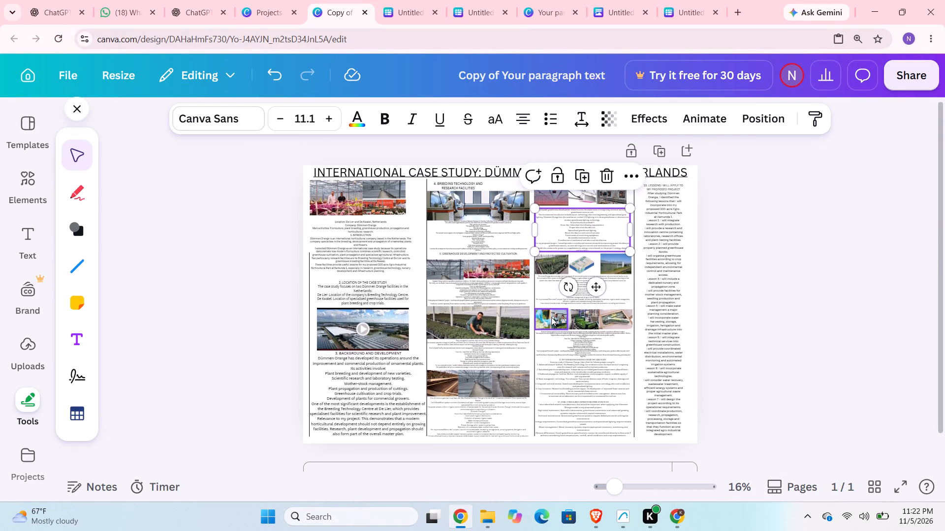
pyautogui.scroll(-1, 551, 317)
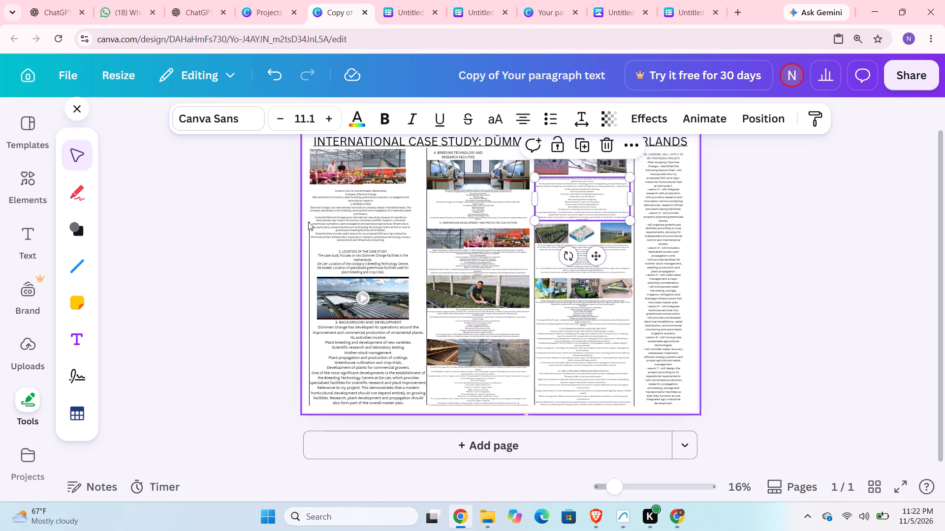
pyautogui.click(308, 222)
pyautogui.moveTo(309, 222); pyautogui.dragTo(307, 182)
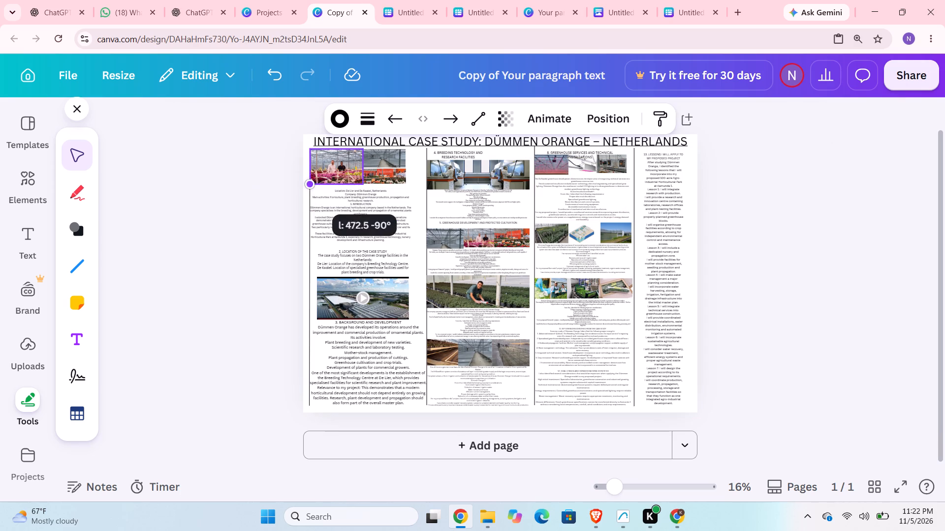
pyautogui.moveTo(307, 182); pyautogui.dragTo(291, 150)
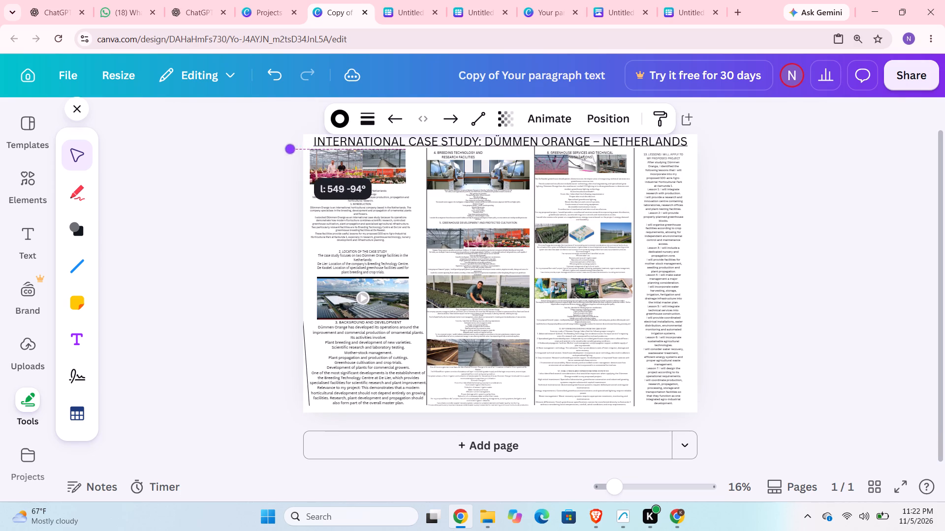
pyautogui.moveTo(291, 150); pyautogui.dragTo(307, 144)
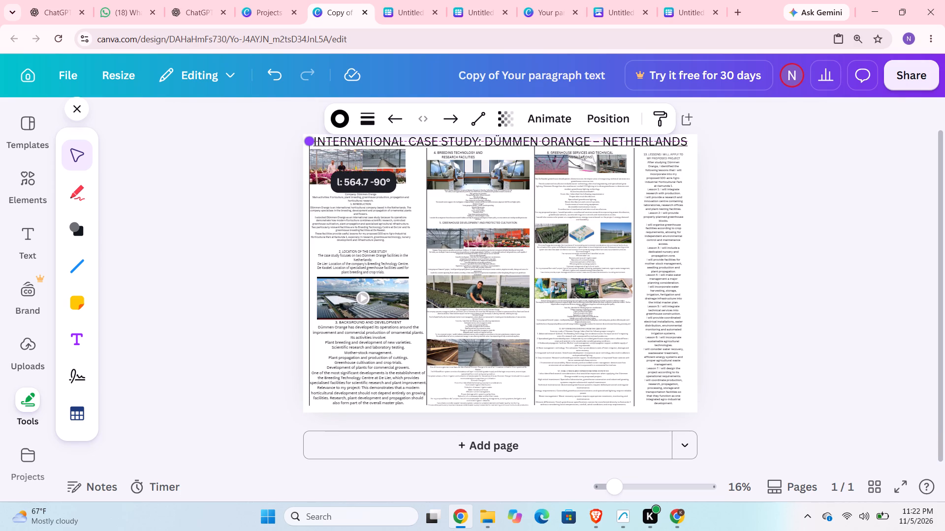
pyautogui.moveTo(307, 144); pyautogui.dragTo(307, 146)
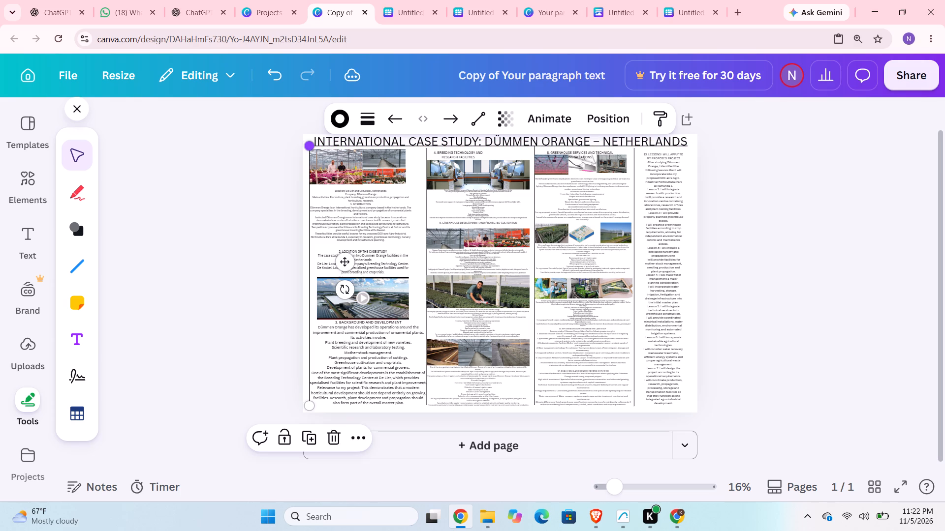
pyautogui.click(252, 232)
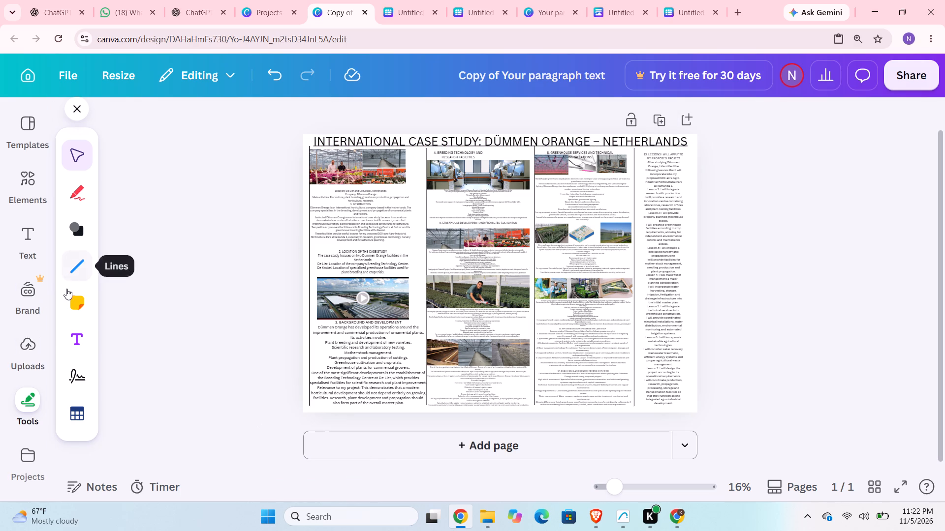
# Add another straight line to the poster and rotate it to vertical at -90°.
pyautogui.click(75, 269)
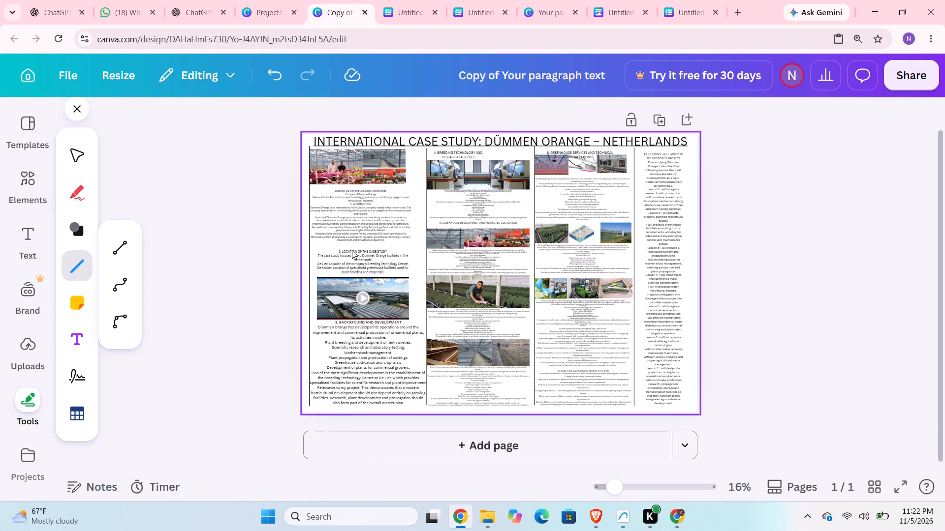
pyautogui.click(117, 252)
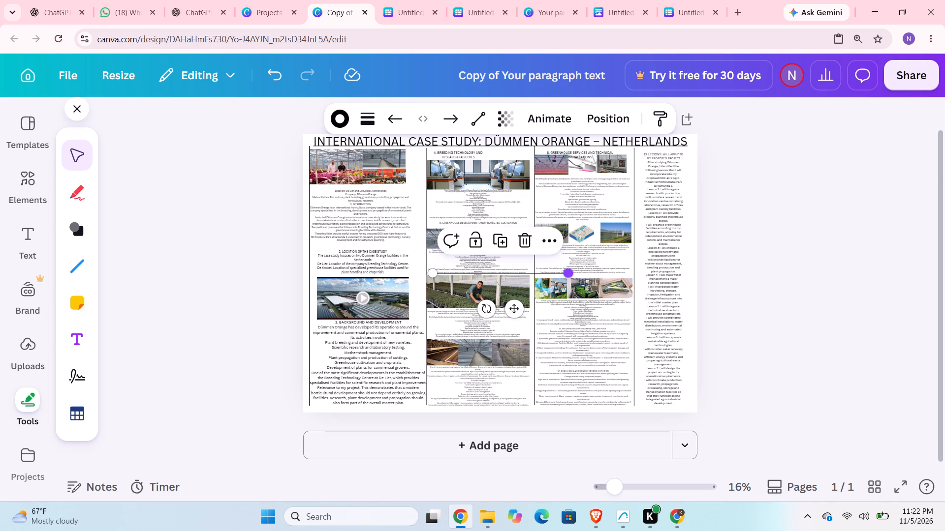
pyautogui.click(539, 272)
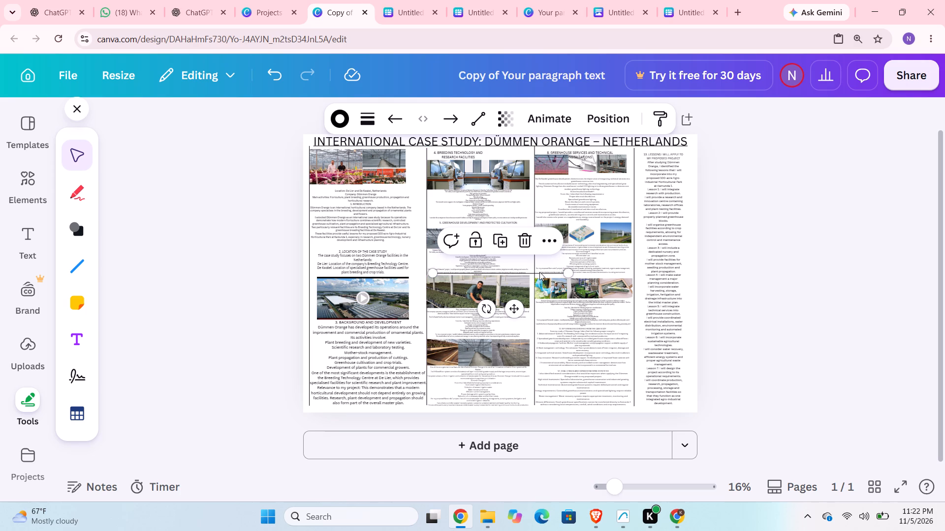
pyautogui.click(535, 272)
pyautogui.moveTo(490, 306); pyautogui.dragTo(654, 277)
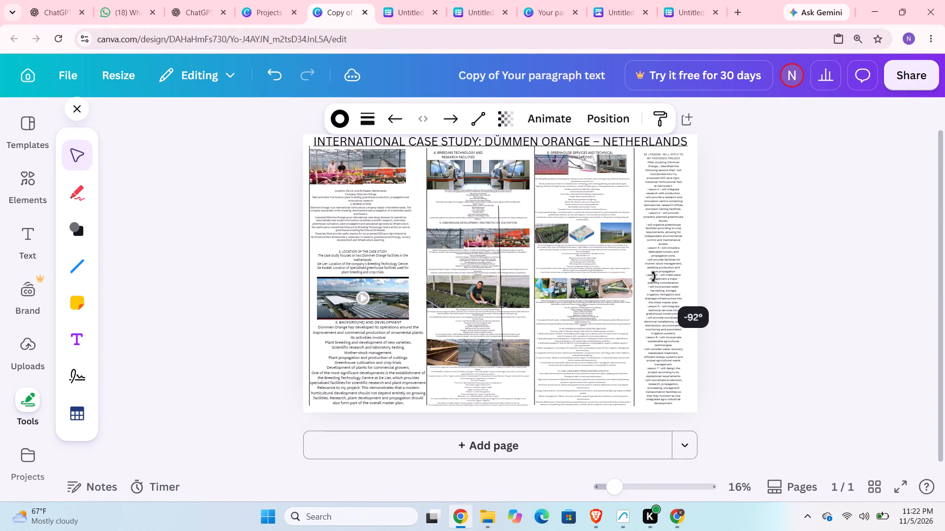
pyautogui.moveTo(654, 277); pyautogui.dragTo(658, 285)
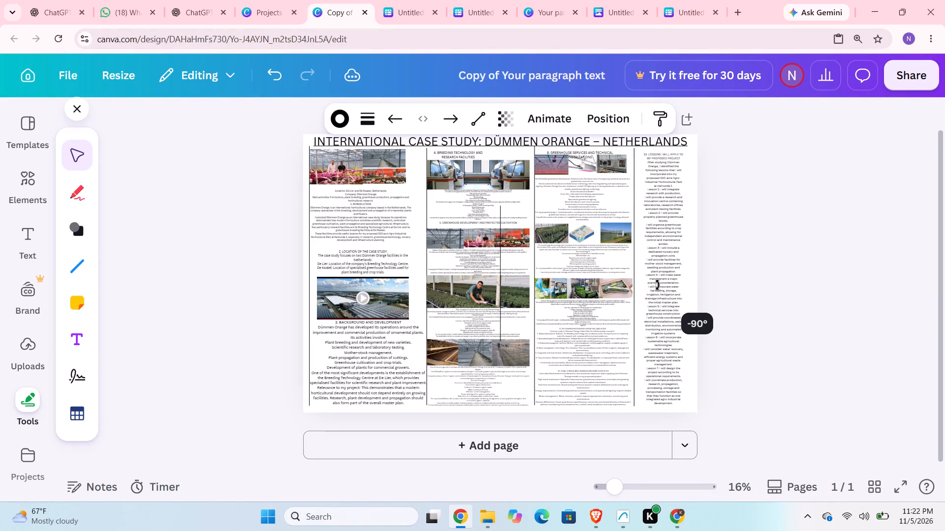
pyautogui.moveTo(658, 285); pyautogui.dragTo(659, 285)
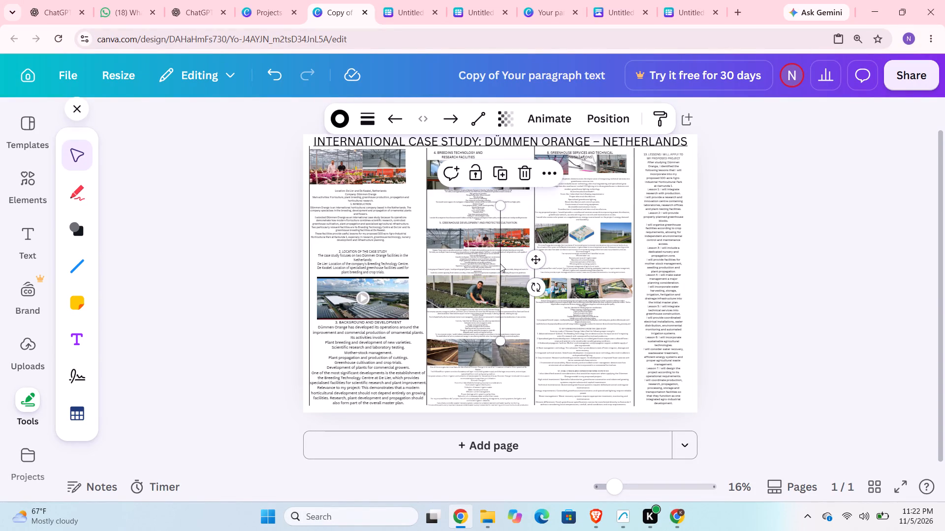
# Place the new vertical line along the last column's outer edge, its top level with the first column's outer line.
pyautogui.moveTo(500, 264); pyautogui.dragTo(691, 190)
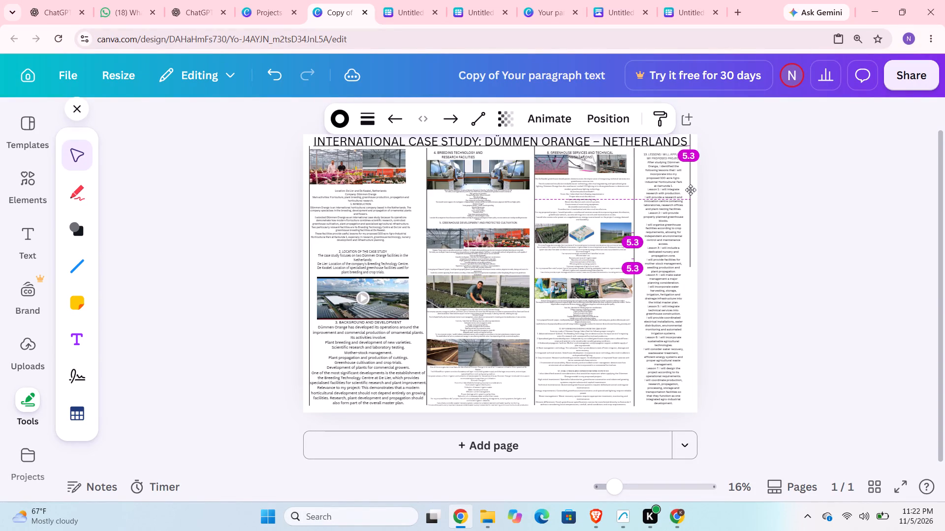
pyautogui.moveTo(691, 190); pyautogui.dragTo(695, 202)
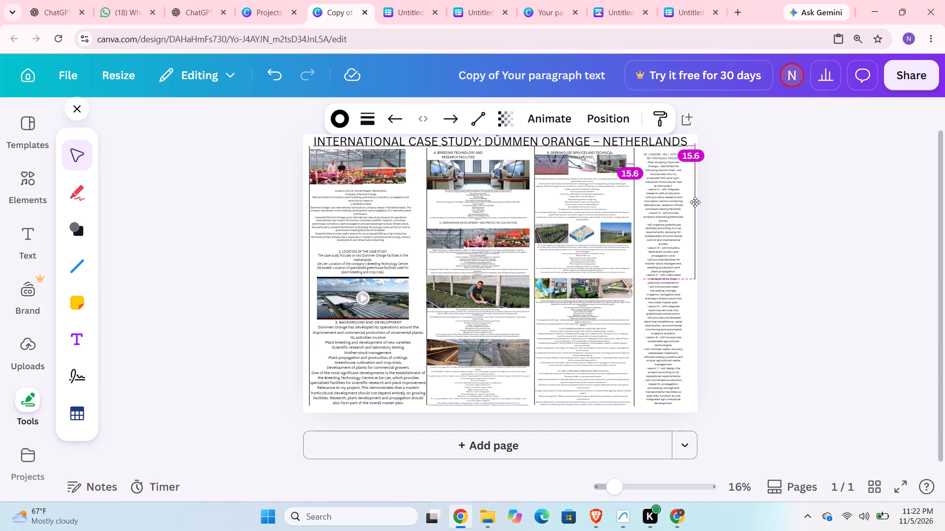
pyautogui.moveTo(695, 202); pyautogui.dragTo(694, 204)
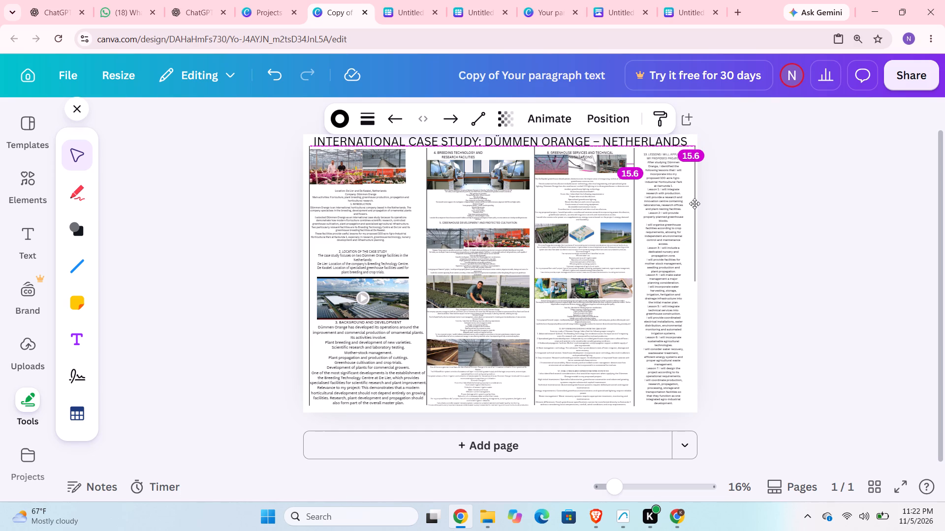
pyautogui.moveTo(694, 204); pyautogui.dragTo(694, 203)
# Extend the last column's outer line straight down at -90° to the bottom of the text columns, to a length of about 553.
pyautogui.moveTo(695, 281); pyautogui.dragTo(693, 374)
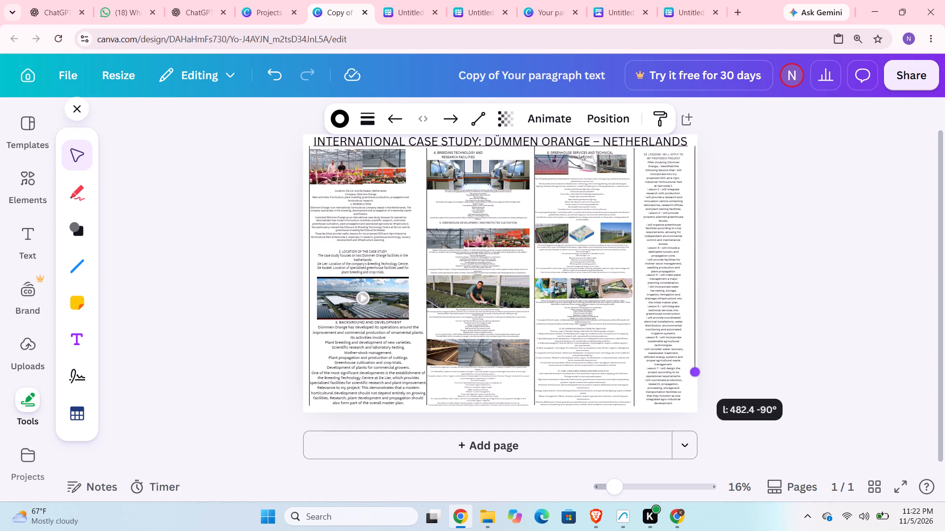
pyautogui.moveTo(693, 374); pyautogui.dragTo(693, 400)
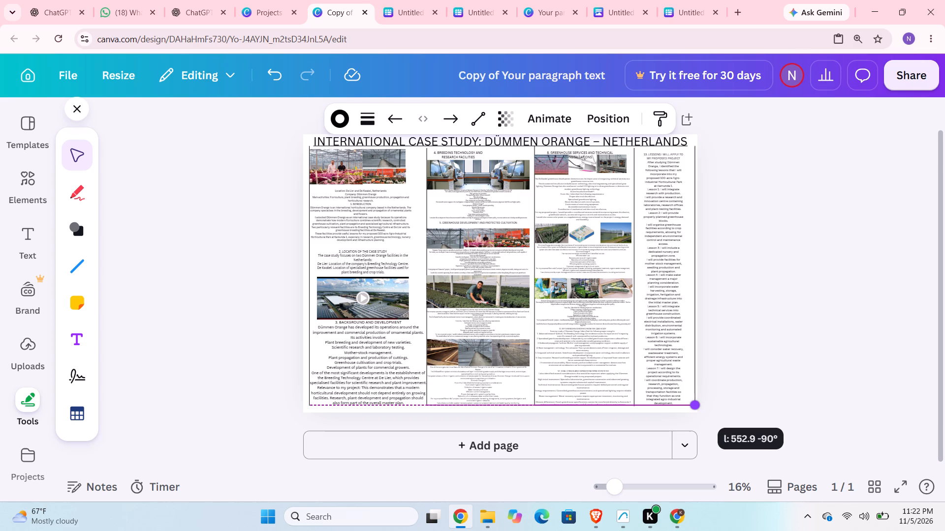
pyautogui.moveTo(693, 400); pyautogui.dragTo(693, 405)
pyautogui.click(724, 408)
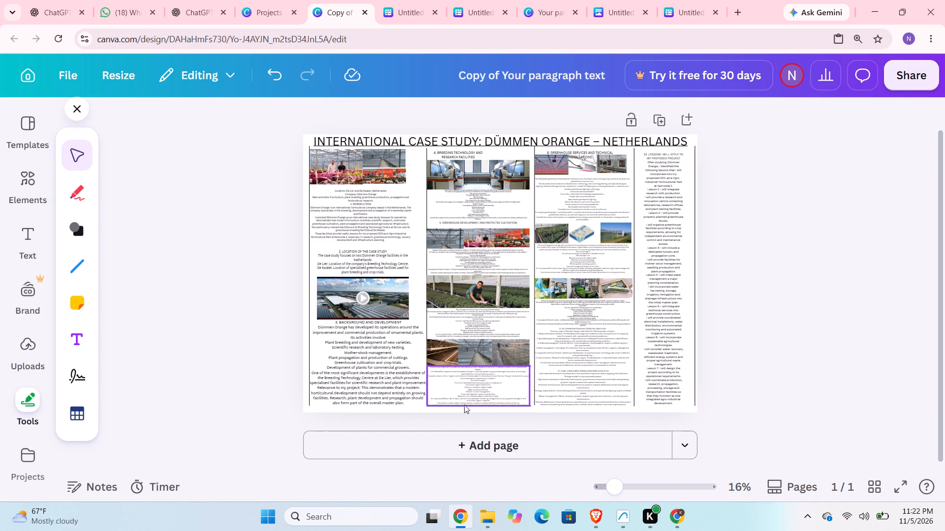
# Add a text box and place it just below the second column's last paragraph, near the poster's bottom edge.
pyautogui.keyDown('shift'); pyautogui.scroll(1, 464, 405); pyautogui.keyUp('shift')
pyautogui.keyDown('shift'); pyautogui.scroll(-4, 464, 405); pyautogui.keyUp('shift')
pyautogui.keyDown('ctrl'); pyautogui.scroll(-5, 464, 405); pyautogui.keyUp('ctrl')
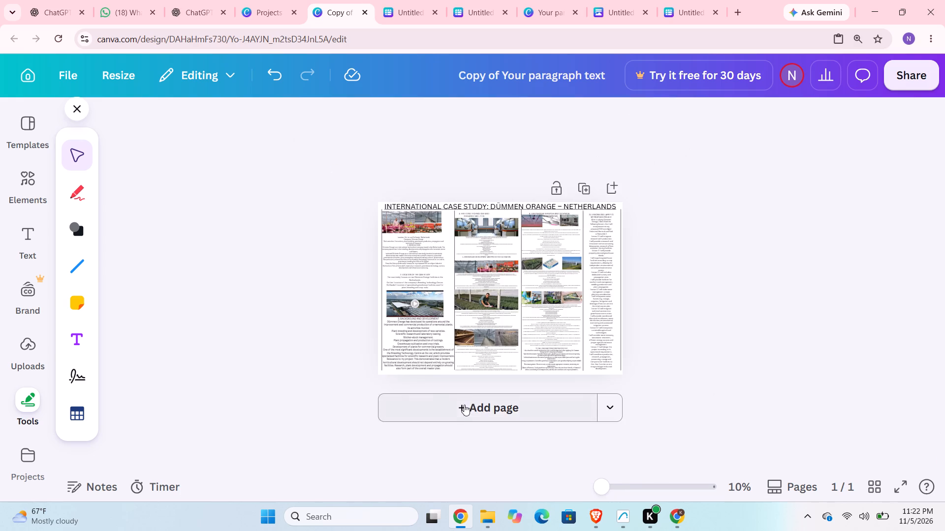
pyautogui.keyDown('ctrl'); pyautogui.scroll(5, 464, 405); pyautogui.keyUp('ctrl')
pyautogui.keyDown('ctrl'); pyautogui.scroll(-1, 464, 405); pyautogui.keyUp('ctrl')
pyautogui.keyDown('ctrl'); pyautogui.scroll(1, 464, 405); pyautogui.keyUp('ctrl')
pyautogui.keyDown('ctrl'); pyautogui.scroll(-1, 464, 405); pyautogui.keyUp('ctrl')
pyautogui.keyDown('ctrl'); pyautogui.scroll(7, 464, 405); pyautogui.keyUp('ctrl')
pyautogui.keyDown('ctrl'); pyautogui.scroll(-1, 464, 405); pyautogui.keyUp('ctrl')
pyautogui.keyDown('ctrl'); pyautogui.scroll(4, 460, 409); pyautogui.keyUp('ctrl')
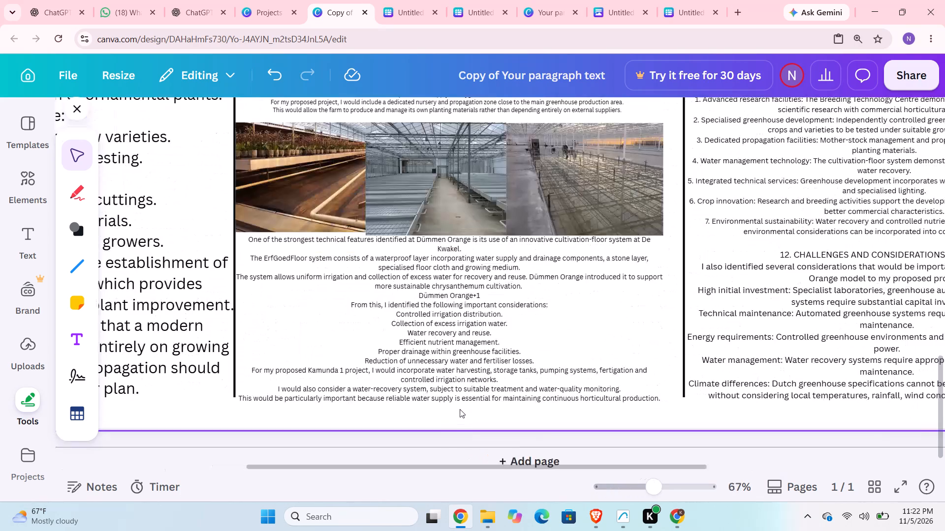
pyautogui.moveTo(430, 423); pyautogui.dragTo(509, 333, button='middle')
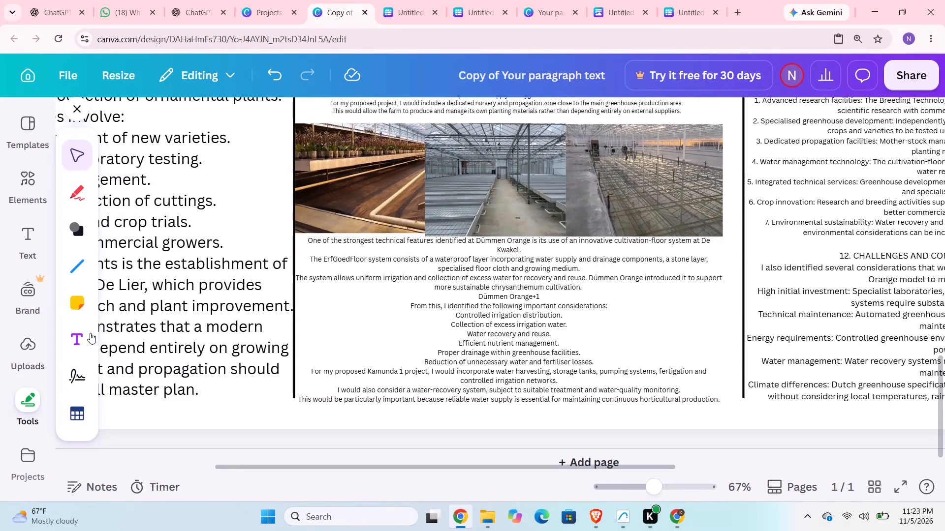
pyautogui.click(77, 333)
pyautogui.click(341, 420)
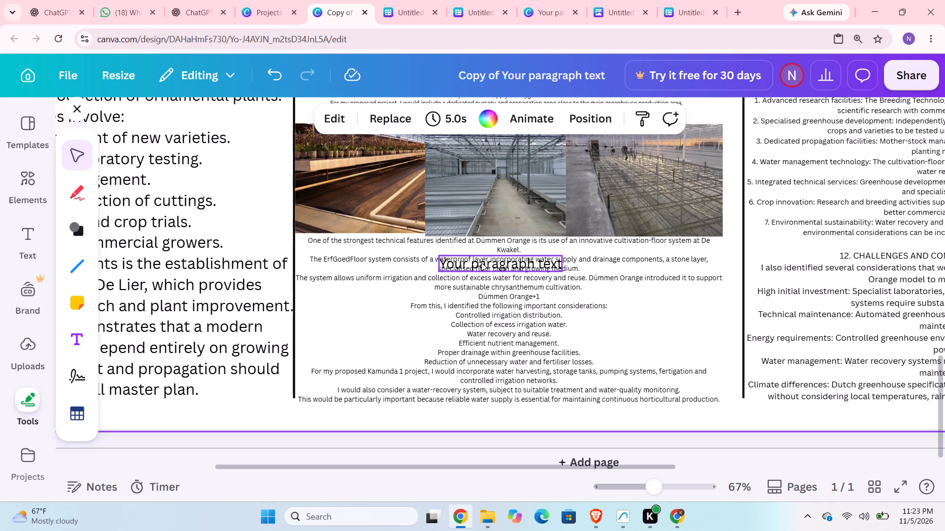
pyautogui.moveTo(481, 263); pyautogui.dragTo(329, 414)
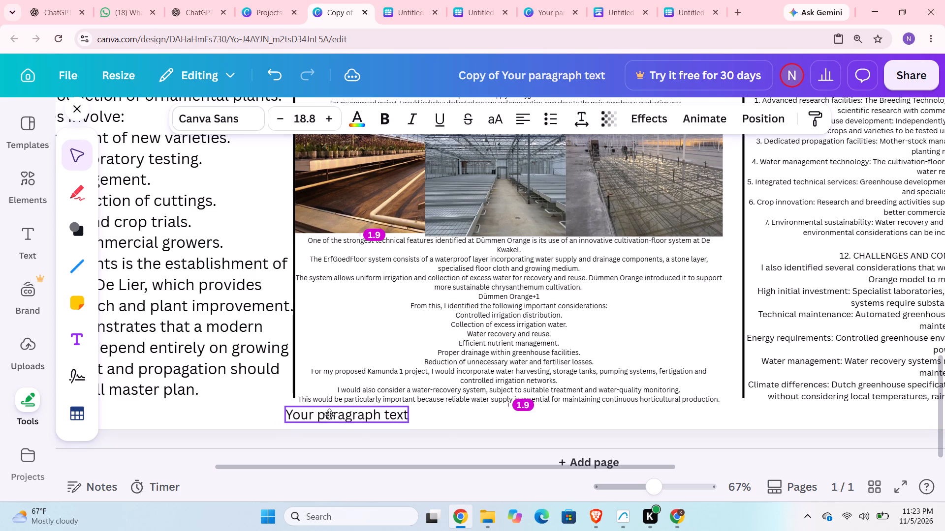
pyautogui.moveTo(329, 414); pyautogui.dragTo(331, 414)
# Replace the placeholder in the new text box below the second column with the author's full name.
pyautogui.click(306, 411)
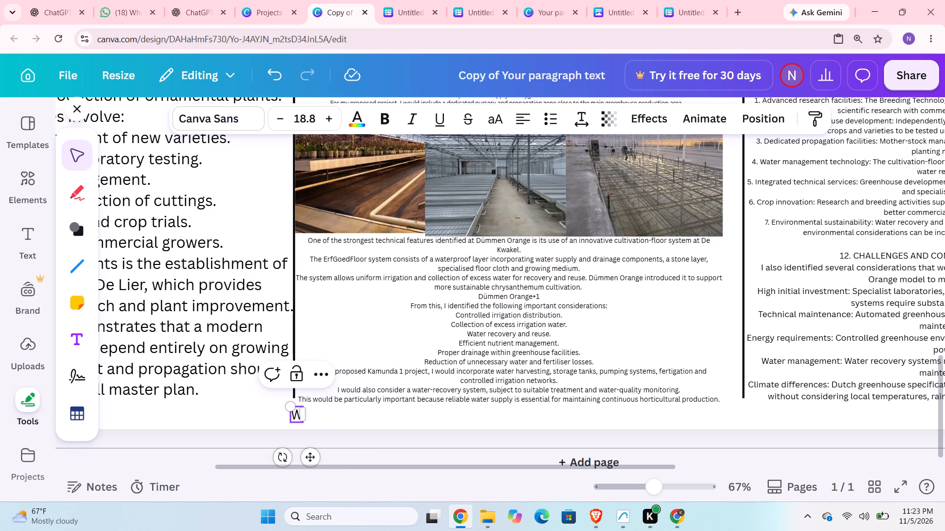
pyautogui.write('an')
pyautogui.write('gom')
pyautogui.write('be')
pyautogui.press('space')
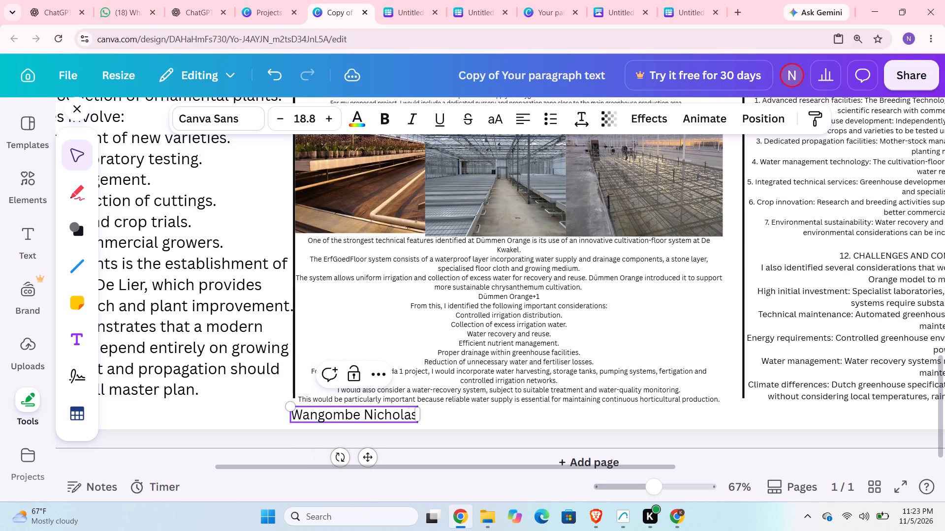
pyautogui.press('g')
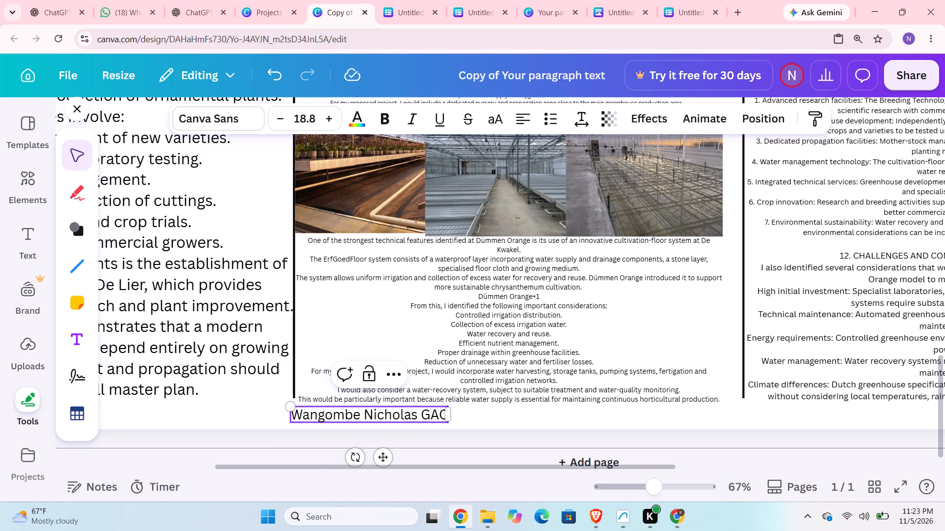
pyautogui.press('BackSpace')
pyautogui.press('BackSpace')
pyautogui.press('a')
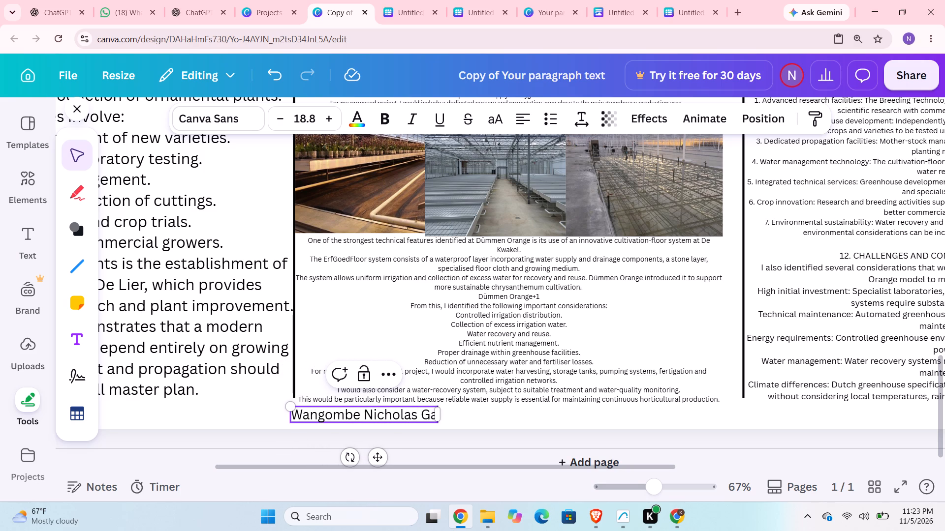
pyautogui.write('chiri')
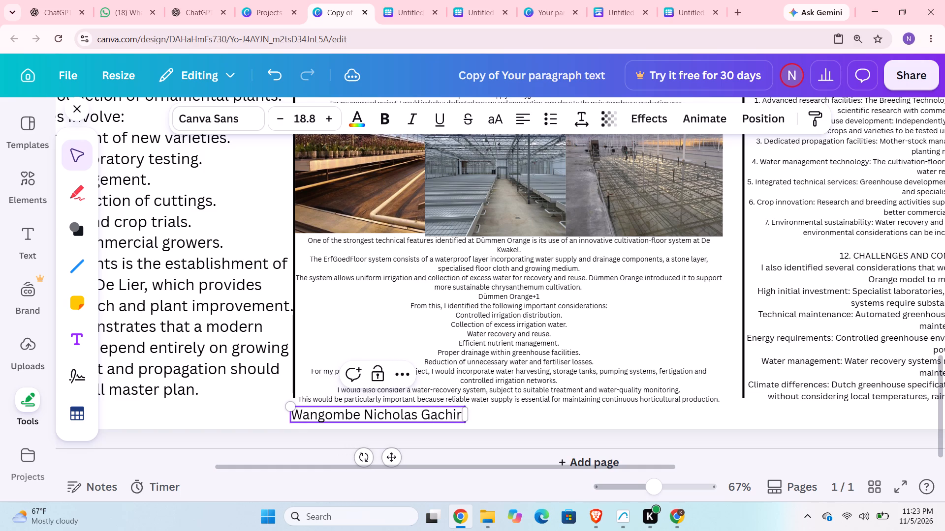
# Add the author's registration number after the name in the same text box.
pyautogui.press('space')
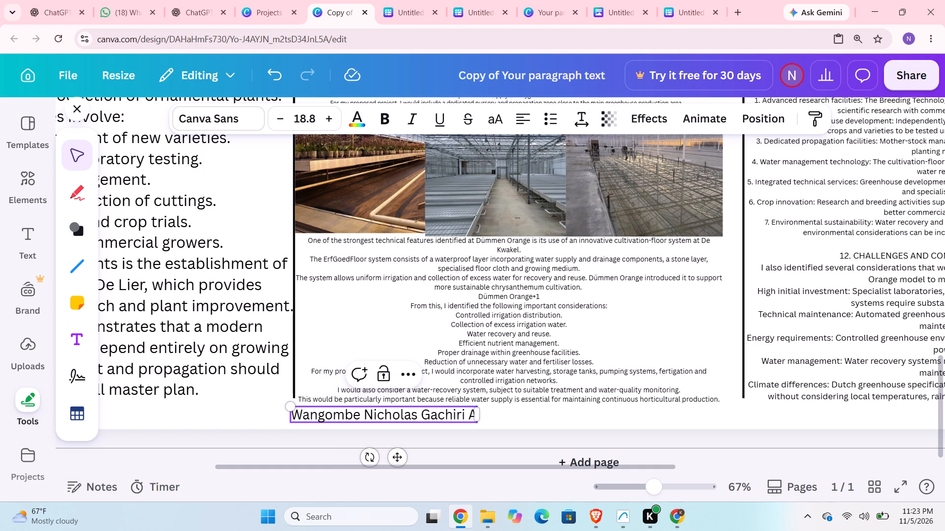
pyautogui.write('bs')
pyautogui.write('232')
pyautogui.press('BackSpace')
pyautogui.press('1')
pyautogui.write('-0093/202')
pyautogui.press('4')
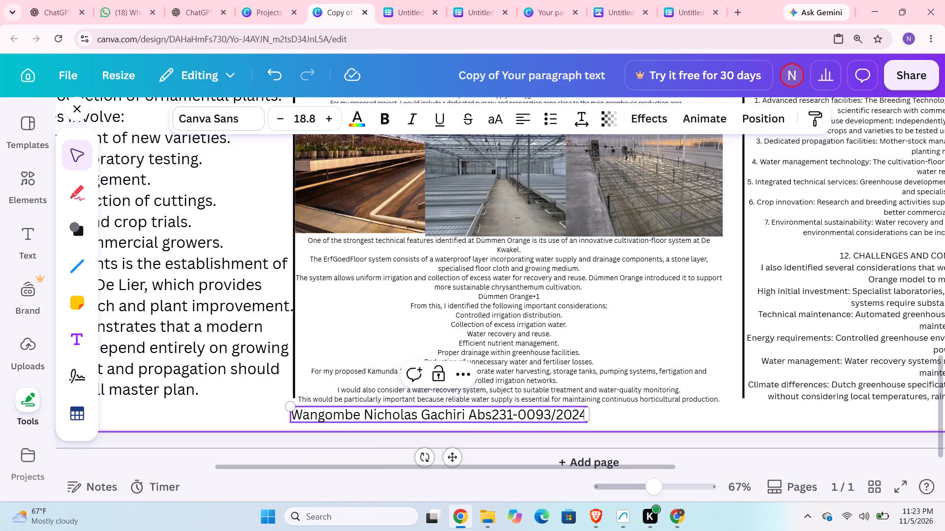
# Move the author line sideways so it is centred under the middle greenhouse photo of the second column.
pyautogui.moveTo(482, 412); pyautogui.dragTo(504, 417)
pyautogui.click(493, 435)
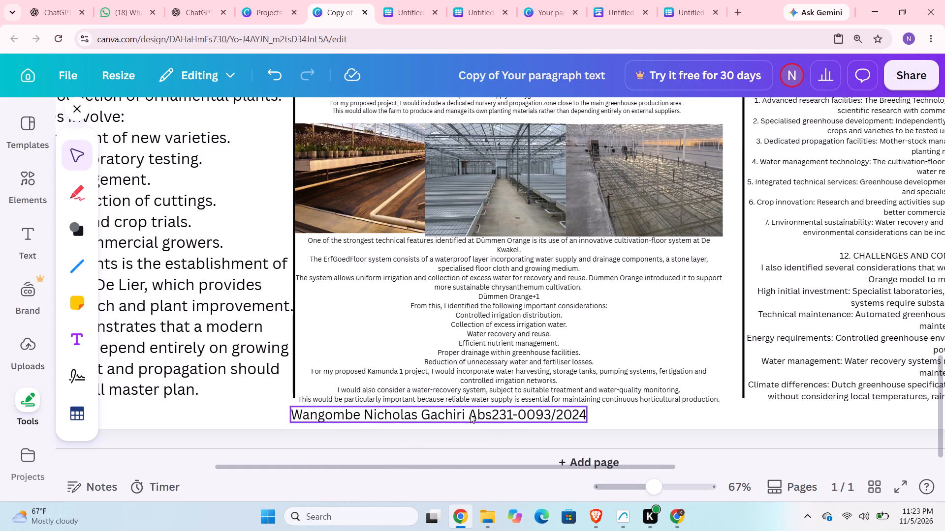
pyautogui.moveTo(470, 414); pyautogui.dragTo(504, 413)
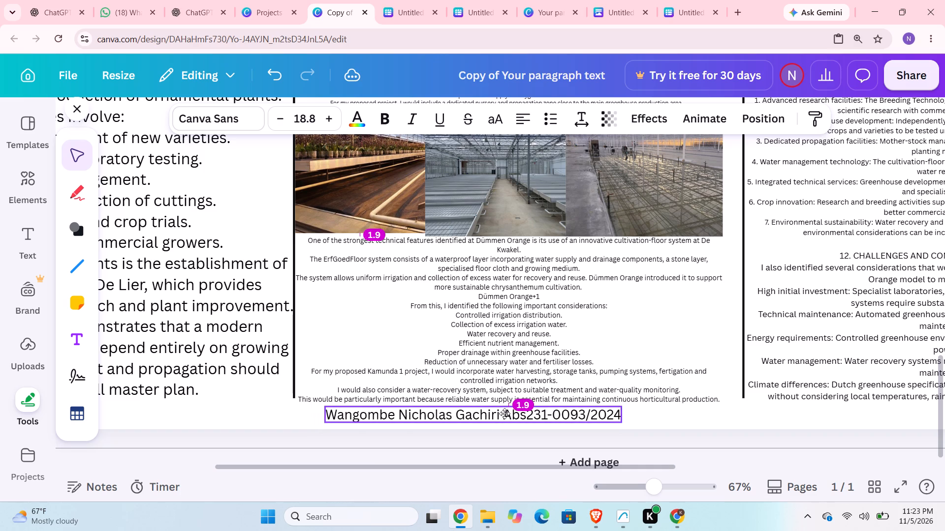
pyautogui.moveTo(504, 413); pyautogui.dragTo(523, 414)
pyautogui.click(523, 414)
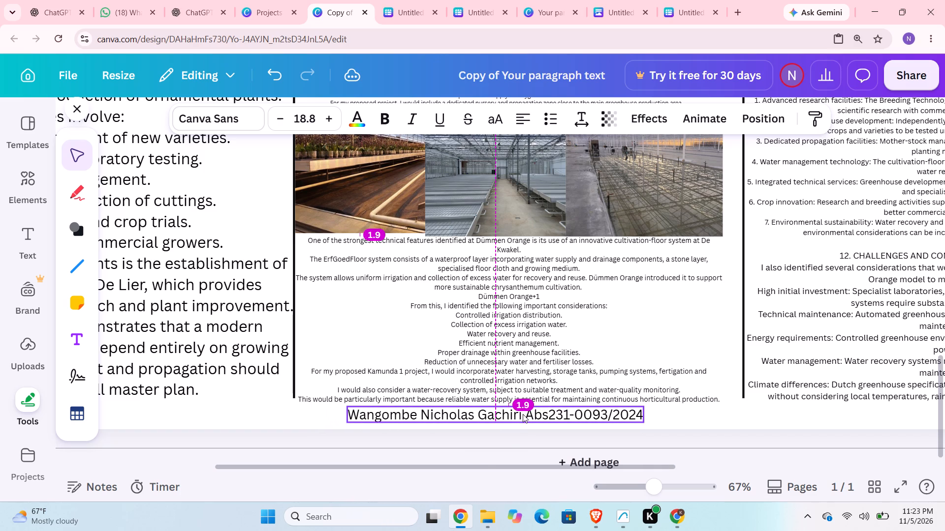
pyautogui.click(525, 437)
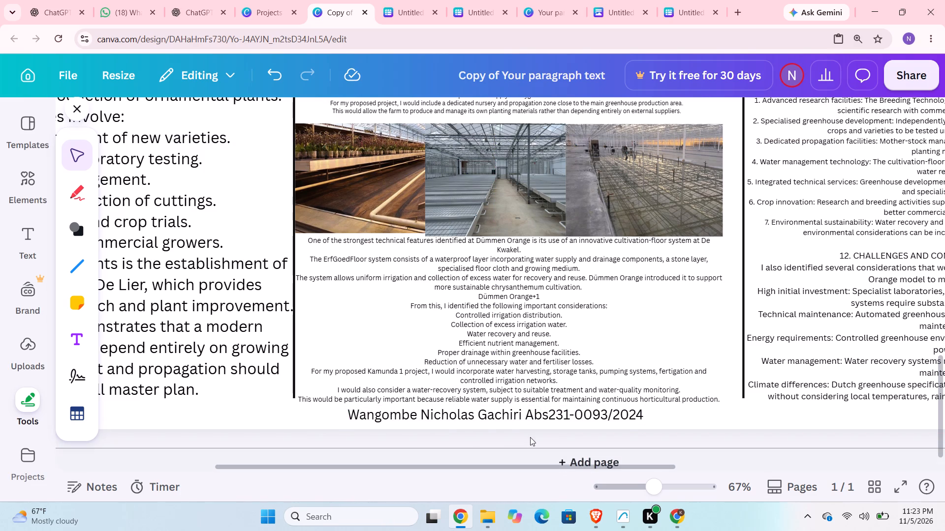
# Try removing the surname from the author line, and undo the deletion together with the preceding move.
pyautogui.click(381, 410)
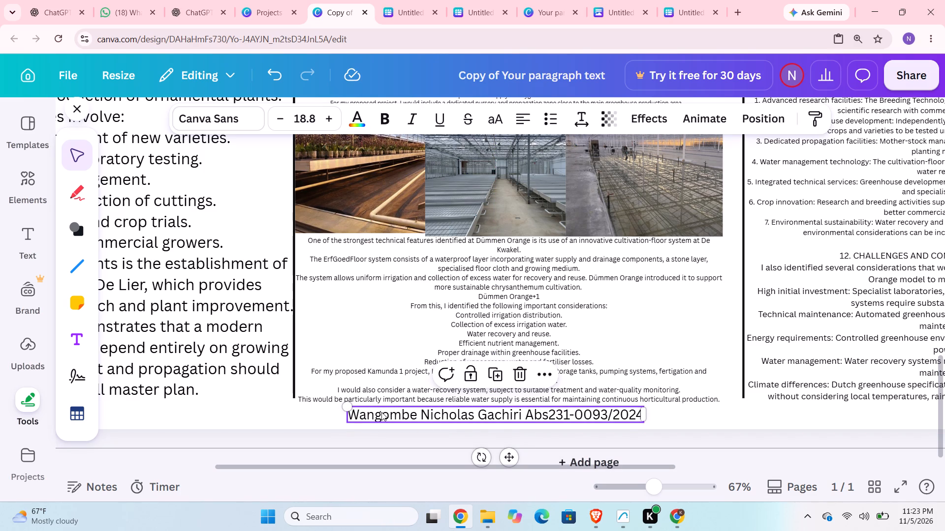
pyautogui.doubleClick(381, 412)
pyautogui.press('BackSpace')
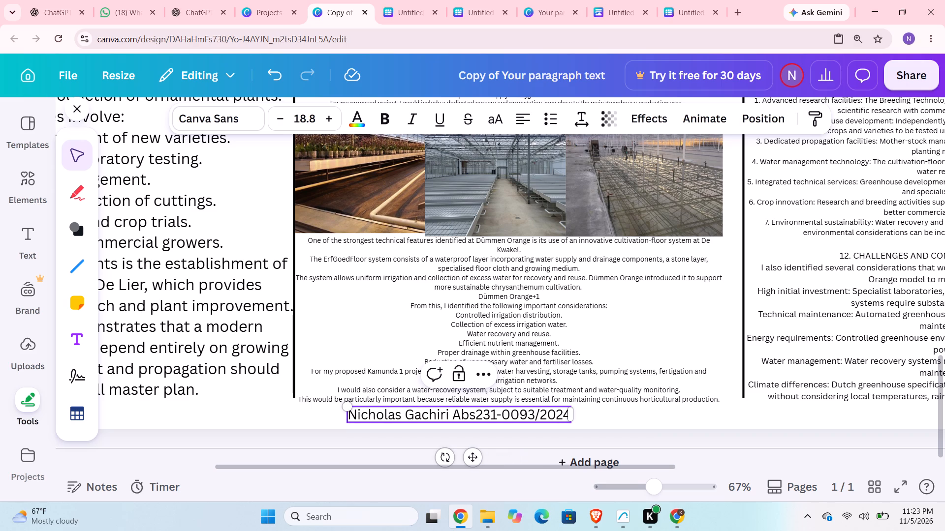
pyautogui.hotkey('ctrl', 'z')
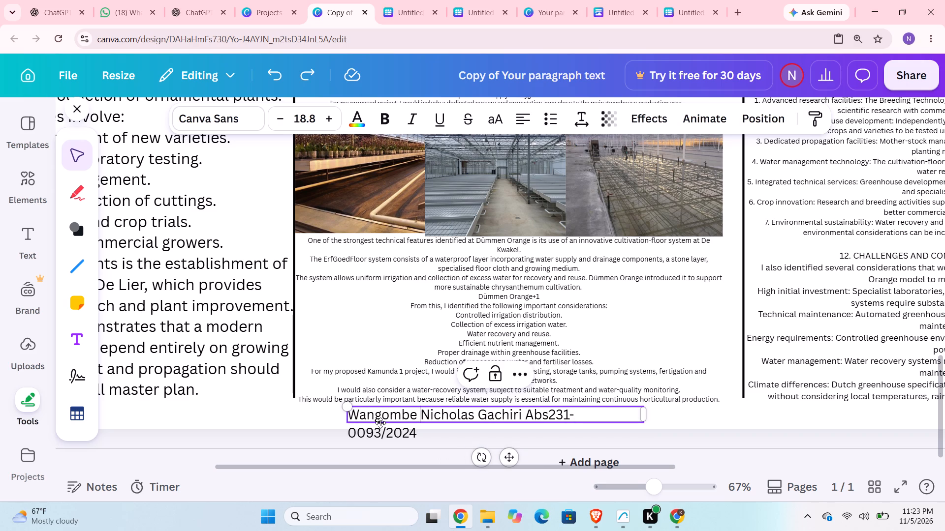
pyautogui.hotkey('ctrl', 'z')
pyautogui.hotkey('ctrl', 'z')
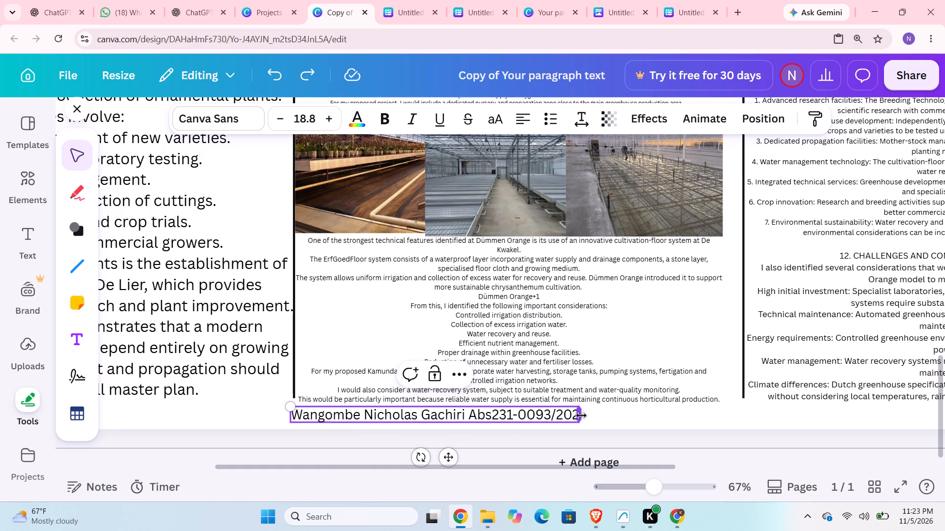
# Widen the author text box and centre it under the middle greenhouse photo of the second column.
pyautogui.moveTo(581, 415); pyautogui.dragTo(619, 414)
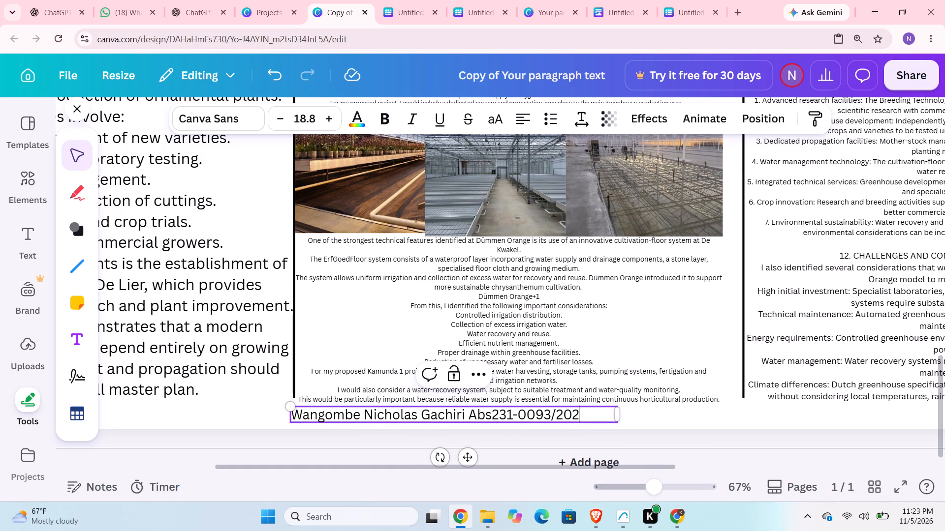
pyautogui.moveTo(502, 417); pyautogui.dragTo(533, 420)
pyautogui.click(530, 435)
pyautogui.moveTo(486, 415); pyautogui.dragTo(486, 414)
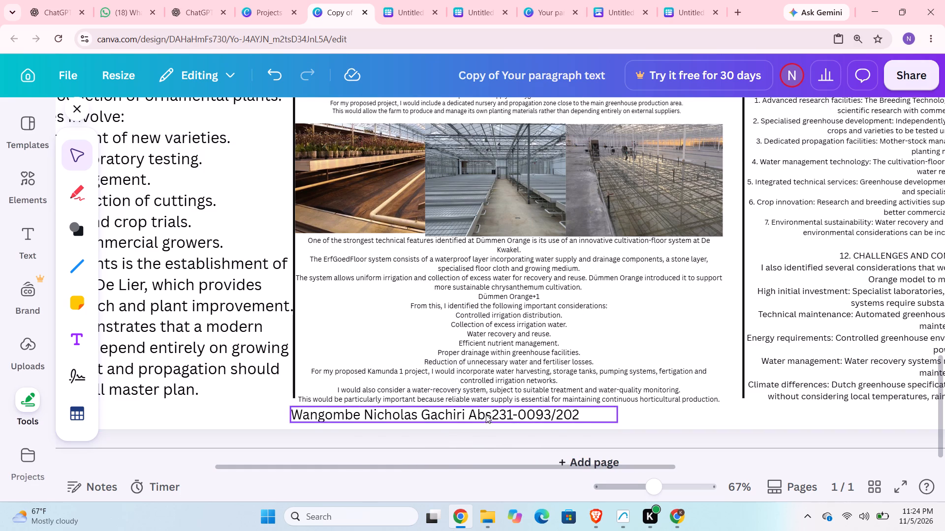
pyautogui.moveTo(486, 414); pyautogui.dragTo(529, 414)
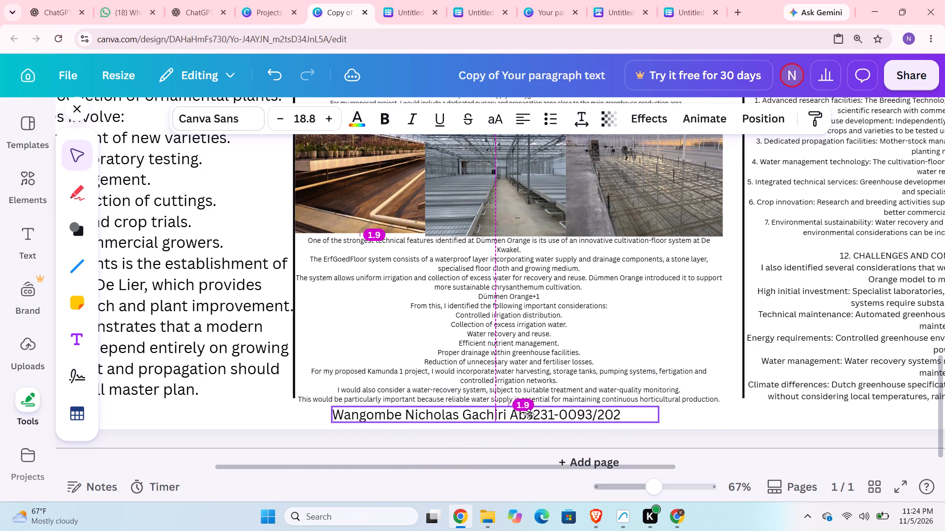
pyautogui.moveTo(529, 414); pyautogui.dragTo(531, 415)
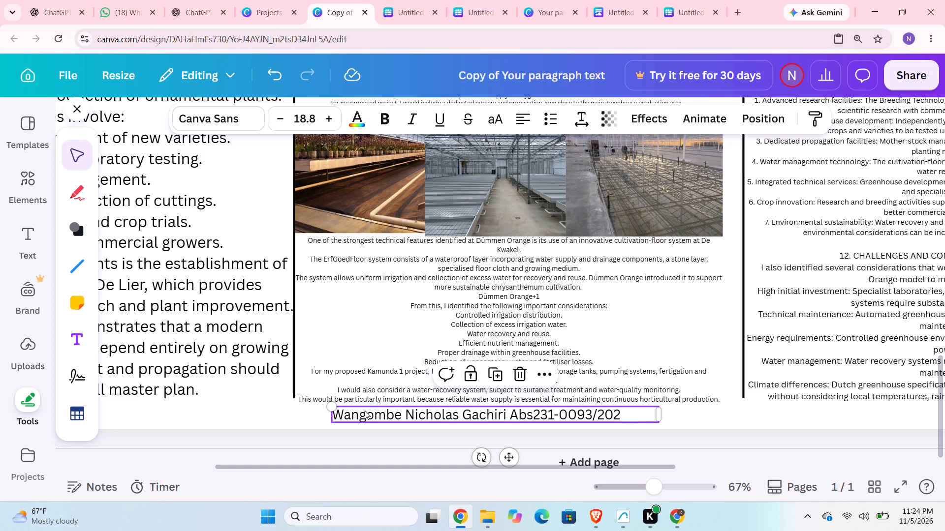
# Correct the author's surname by inserting an apostrophe after its letter g.
pyautogui.click(364, 411)
pyautogui.press('BackSpace')
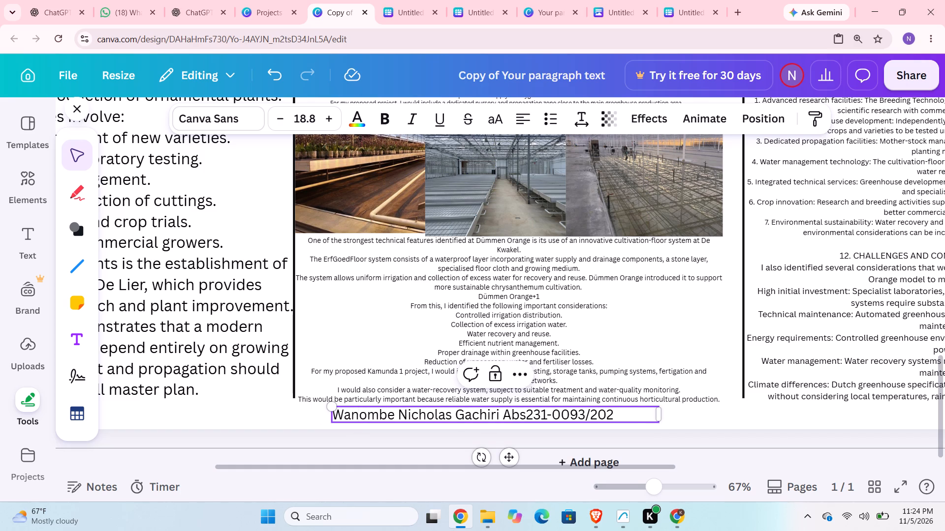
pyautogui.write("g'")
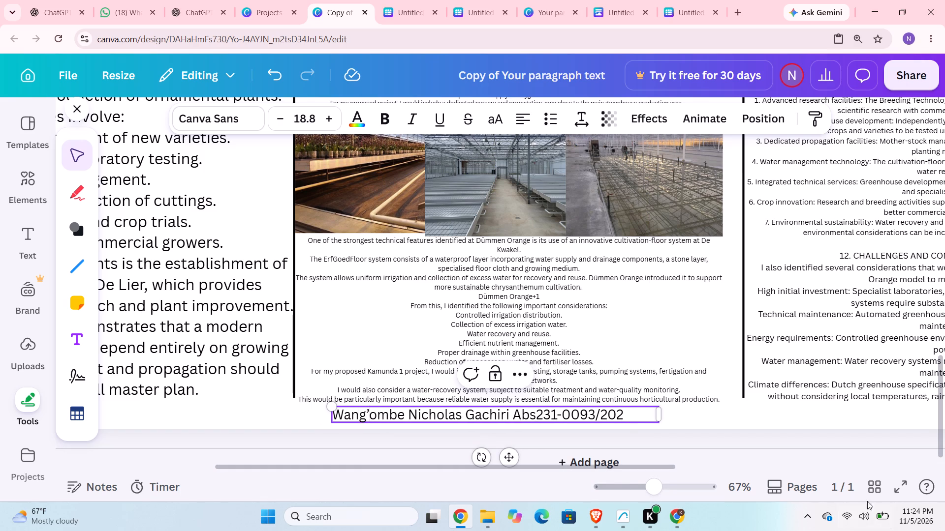
pyautogui.click(806, 442)
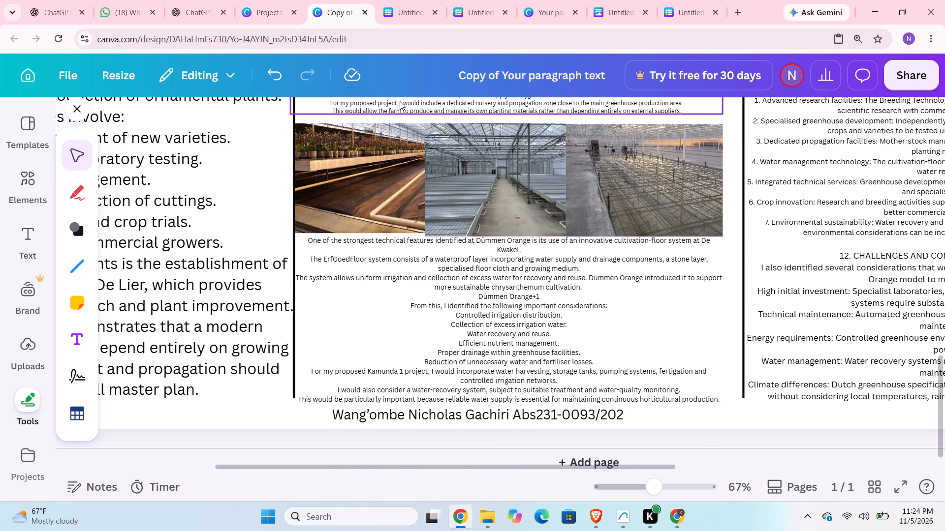
# Review the poster's text columns, photos, vertical lines and author line from bottom to title.
pyautogui.scroll(-4, 404, 110)
pyautogui.scroll(6, 481, 182)
pyautogui.keyDown('ctrl'); pyautogui.scroll(4, 478, 203); pyautogui.keyUp('ctrl')
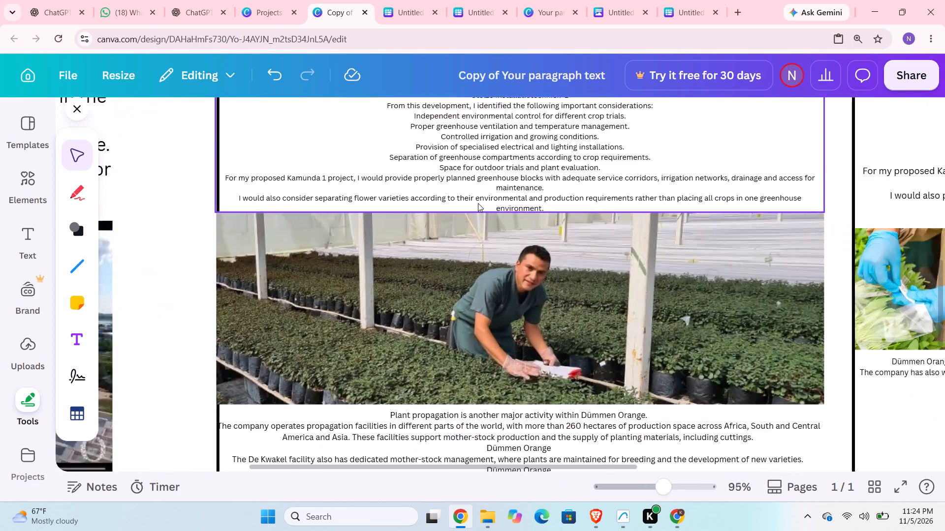
pyautogui.keyDown('ctrl'); pyautogui.scroll(3, 478, 203); pyautogui.keyUp('ctrl')
pyautogui.keyDown('ctrl'); pyautogui.scroll(-1, 478, 203); pyautogui.keyUp('ctrl')
pyautogui.keyDown('ctrl'); pyautogui.scroll(1, 478, 203); pyautogui.keyUp('ctrl')
pyautogui.keyDown('ctrl'); pyautogui.scroll(-9, 478, 203); pyautogui.keyUp('ctrl')
pyautogui.keyDown('ctrl'); pyautogui.scroll(1, 478, 203); pyautogui.keyUp('ctrl')
pyautogui.keyDown('ctrl'); pyautogui.scroll(-1, 478, 203); pyautogui.keyUp('ctrl')
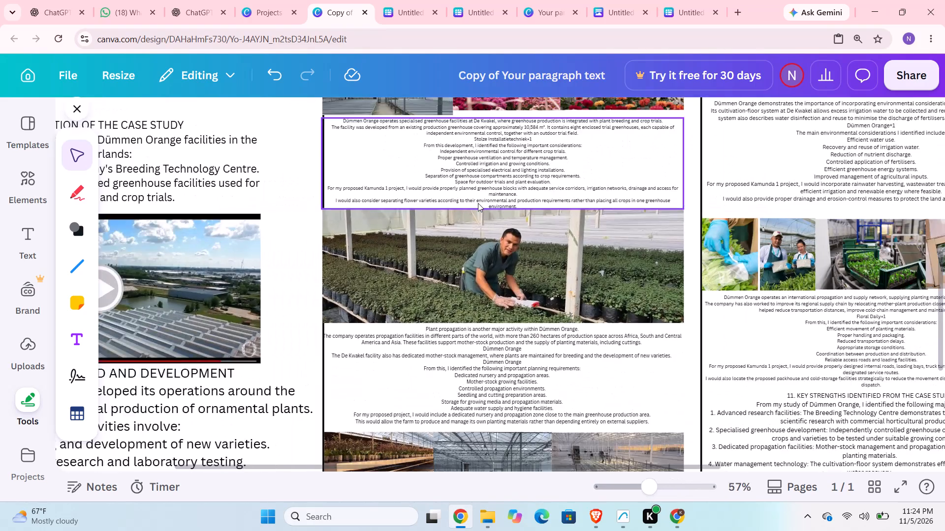
pyautogui.keyDown('ctrl'); pyautogui.scroll(-4, 478, 203); pyautogui.keyUp('ctrl')
pyautogui.keyDown('ctrl'); pyautogui.scroll(1, 447, 208); pyautogui.keyUp('ctrl')
pyautogui.keyDown('ctrl'); pyautogui.scroll(-4, 447, 212); pyautogui.keyUp('ctrl')
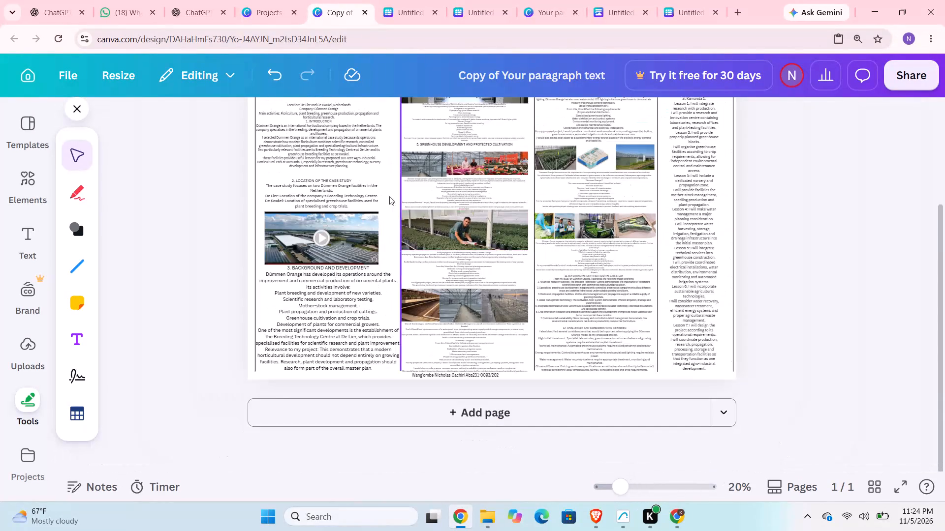
pyautogui.moveTo(389, 196); pyautogui.dragTo(422, 345, button='middle')
pyautogui.scroll(-1, 422, 346)
pyautogui.moveTo(408, 245); pyautogui.dragTo(409, 277, button='middle')
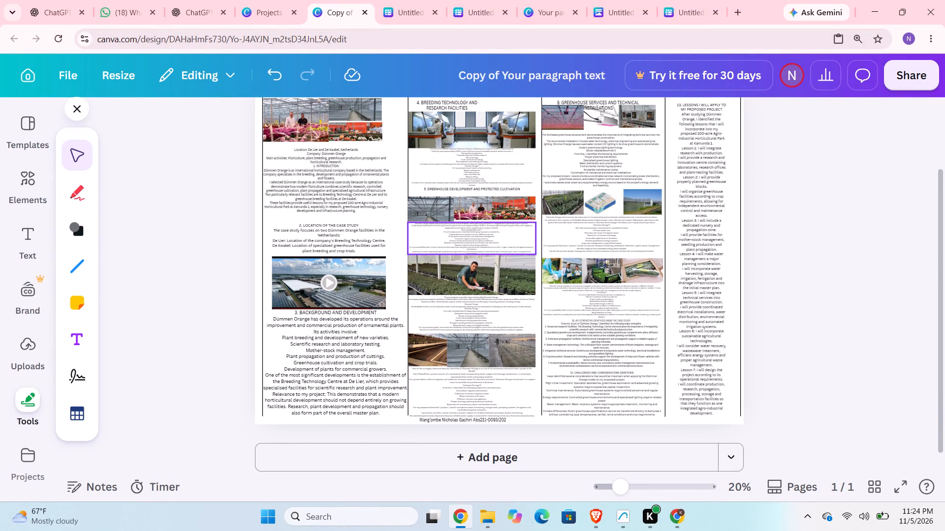
pyautogui.moveTo(409, 277); pyautogui.dragTo(414, 328, button='middle')
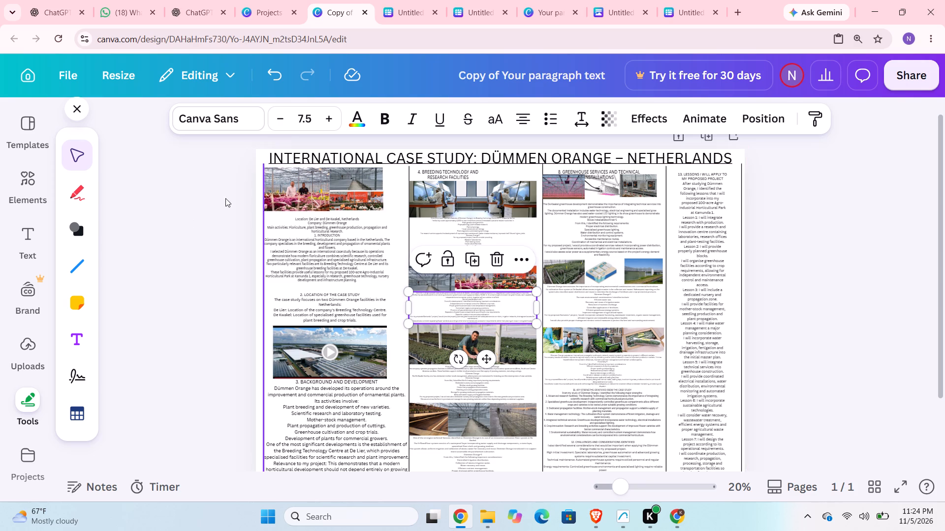
pyautogui.click(172, 213)
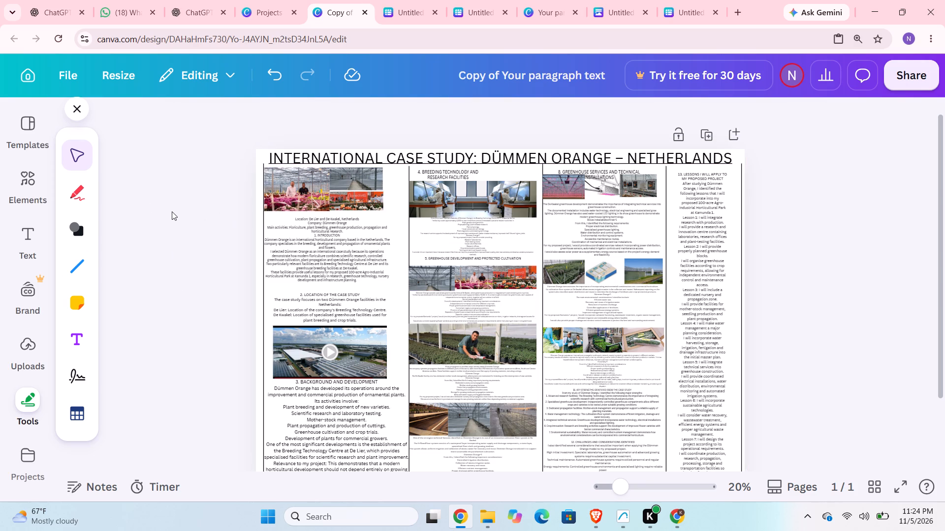
# Download the finished poster as a PDF file.
pyautogui.click(62, 83)
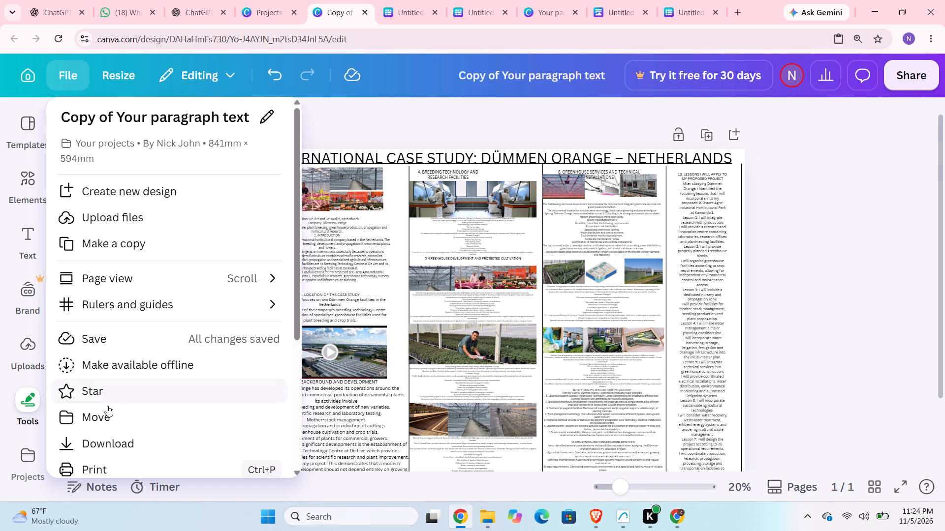
pyautogui.click(102, 437)
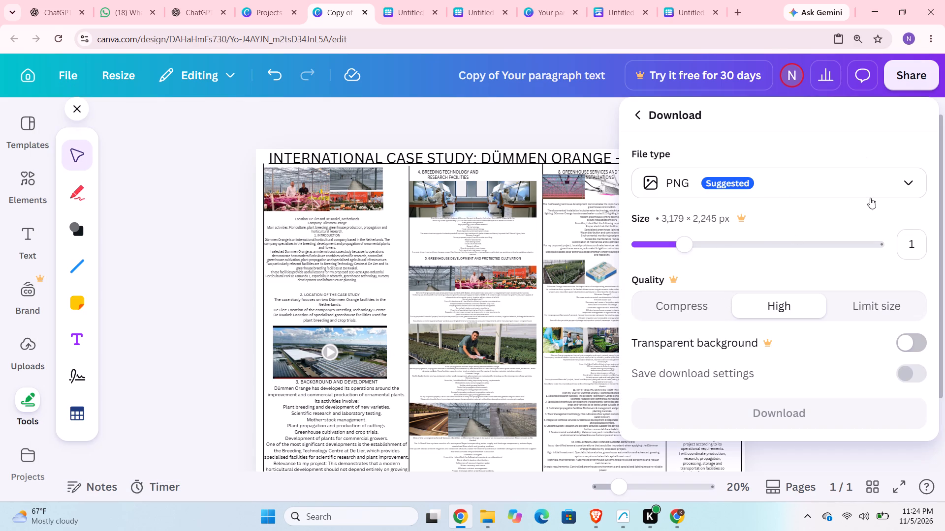
pyautogui.click(914, 179)
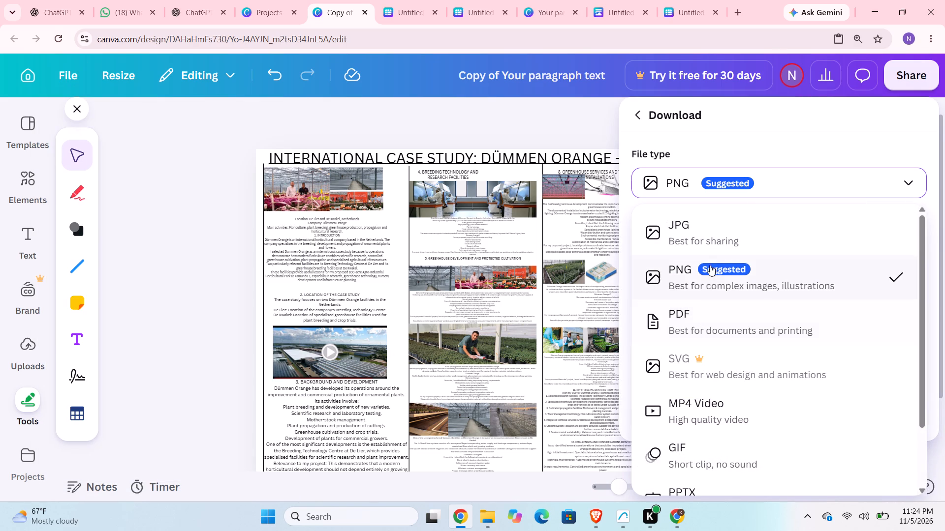
pyautogui.scroll(-1, 716, 370)
pyautogui.click(715, 266)
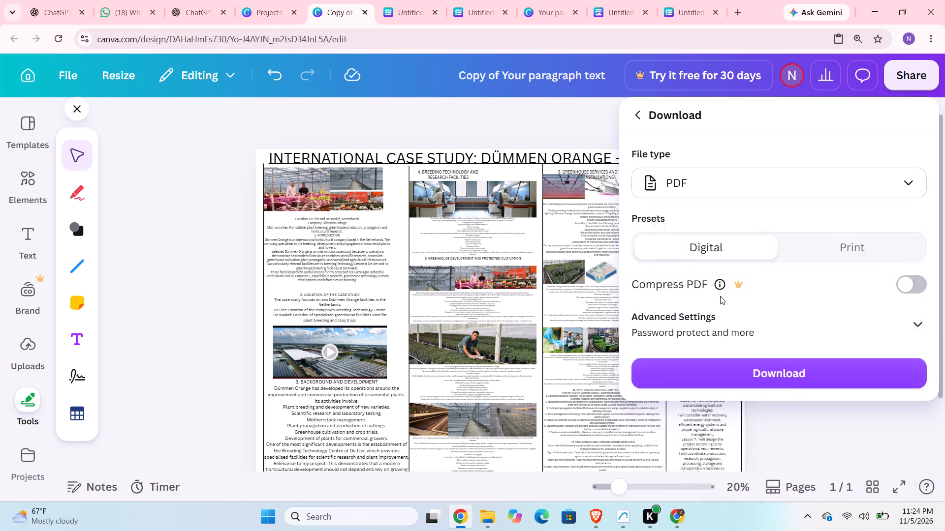
pyautogui.click(777, 373)
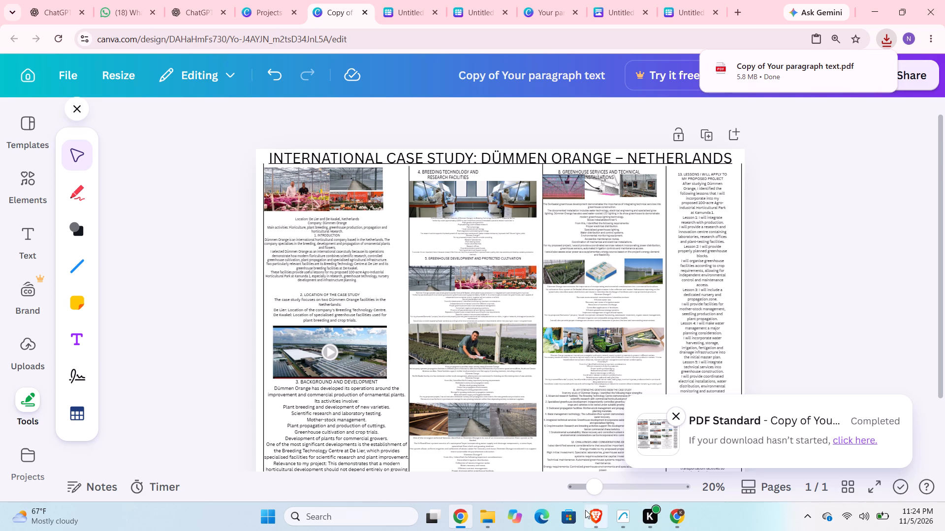
# Switch to Archicad and create a new layout in the A.01 Floor Plans subset using the A1 Landscape master.
pyautogui.click(617, 524)
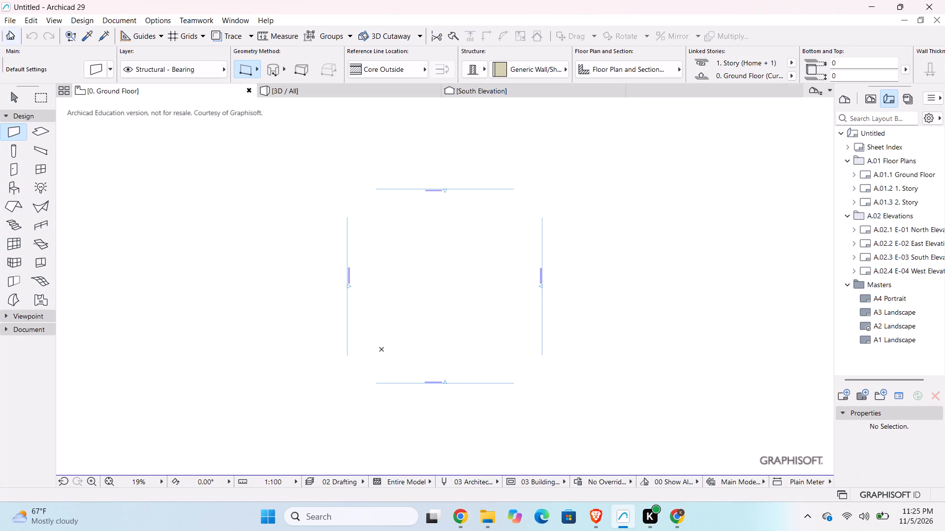
pyautogui.rightClick(876, 162)
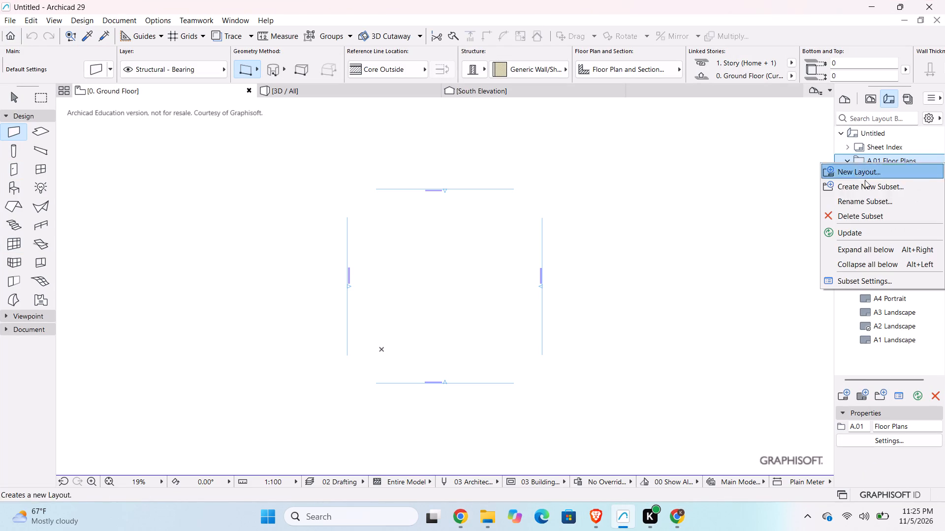
pyautogui.click(843, 170)
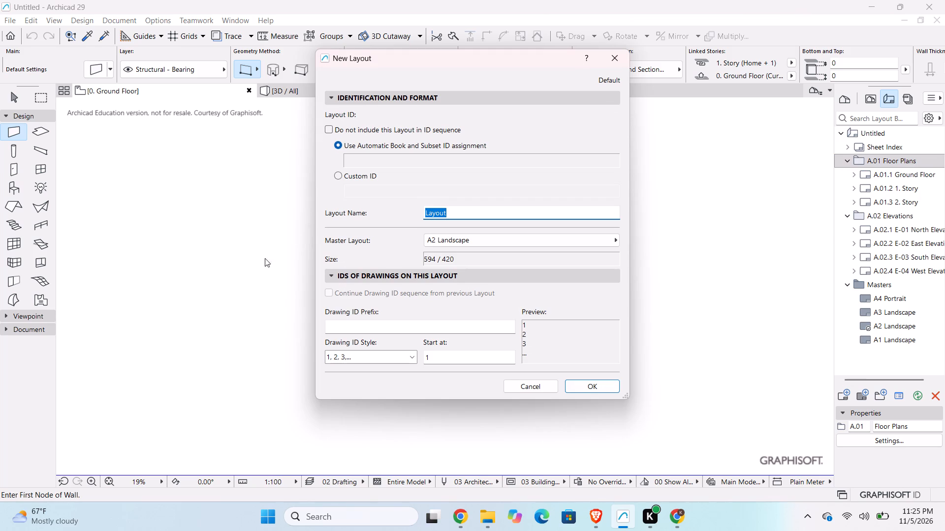
pyautogui.click(469, 238)
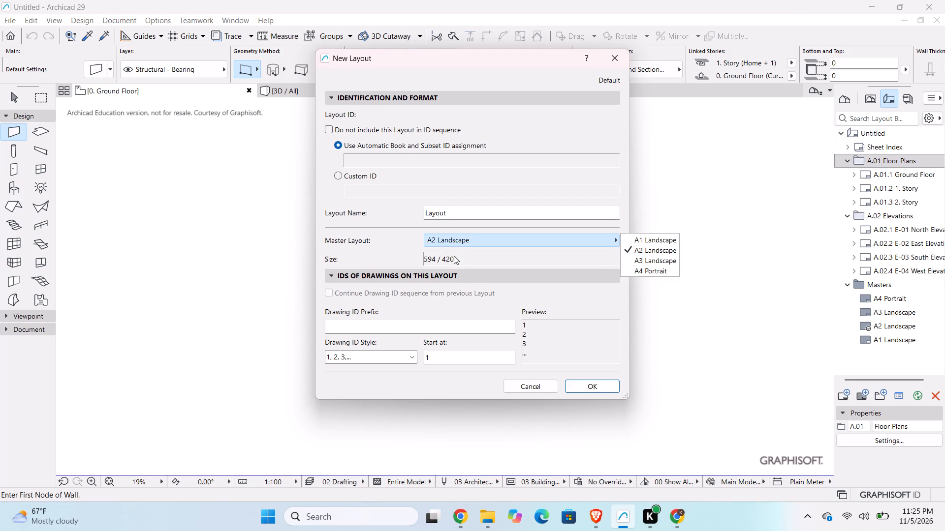
pyautogui.click(628, 238)
pyautogui.click(595, 387)
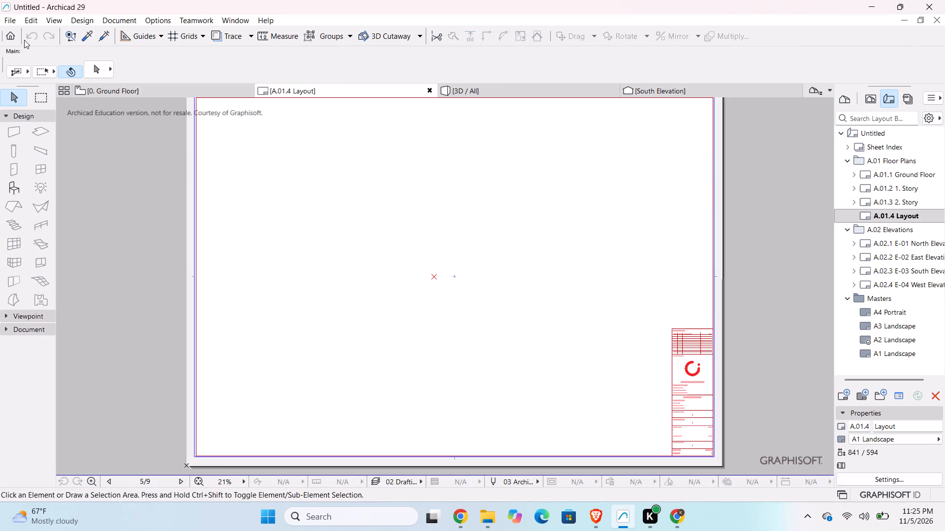
# Place the PDF "Copy of Your paragraph text" from Downloads as an external drawing near the middle of the new layout.
pyautogui.click(12, 18)
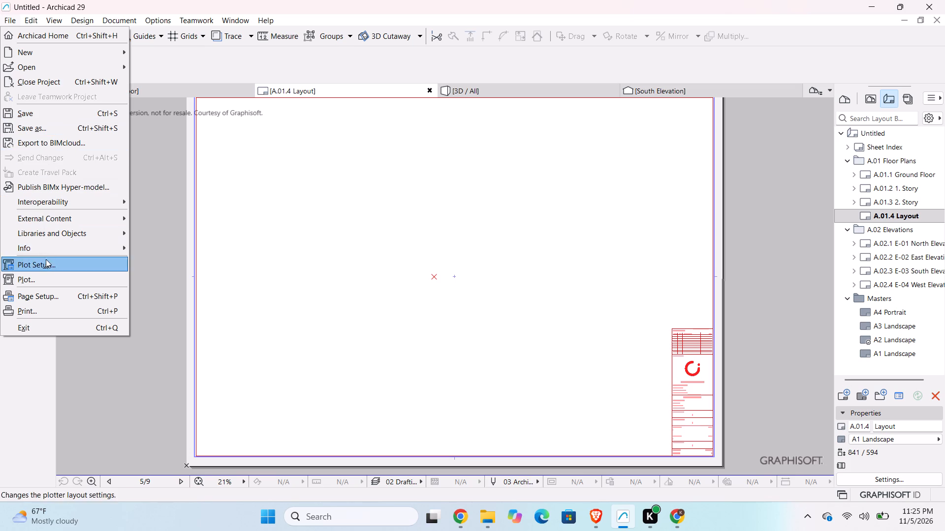
pyautogui.click(66, 223)
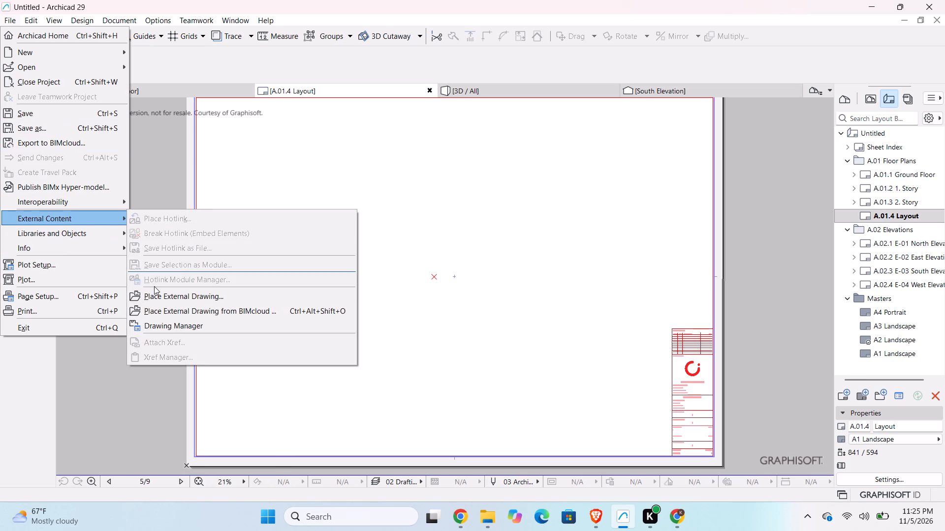
pyautogui.click(155, 293)
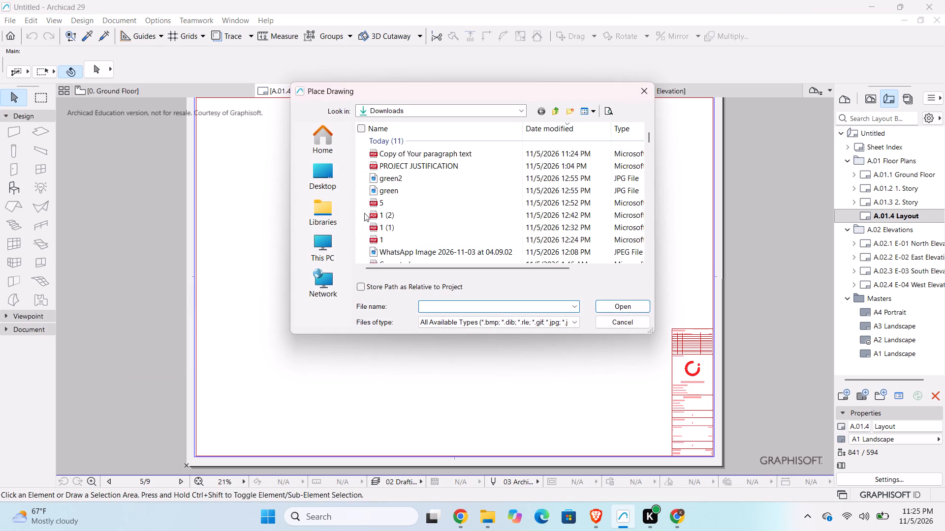
pyautogui.click(320, 191)
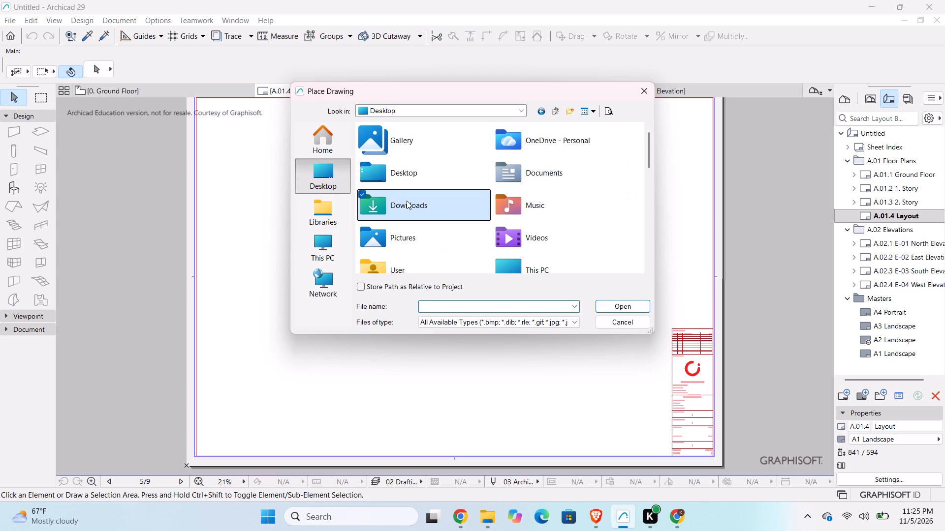
pyautogui.click(407, 201)
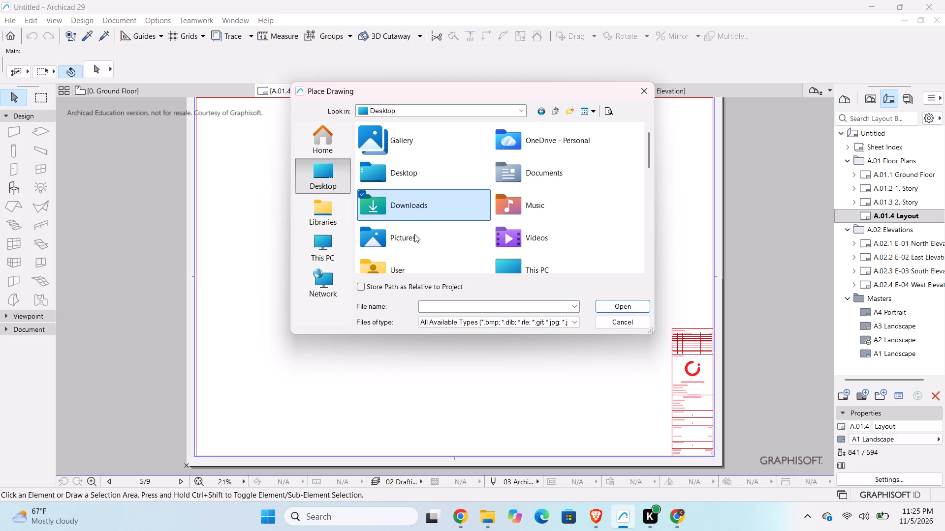
pyautogui.doubleClick(415, 205)
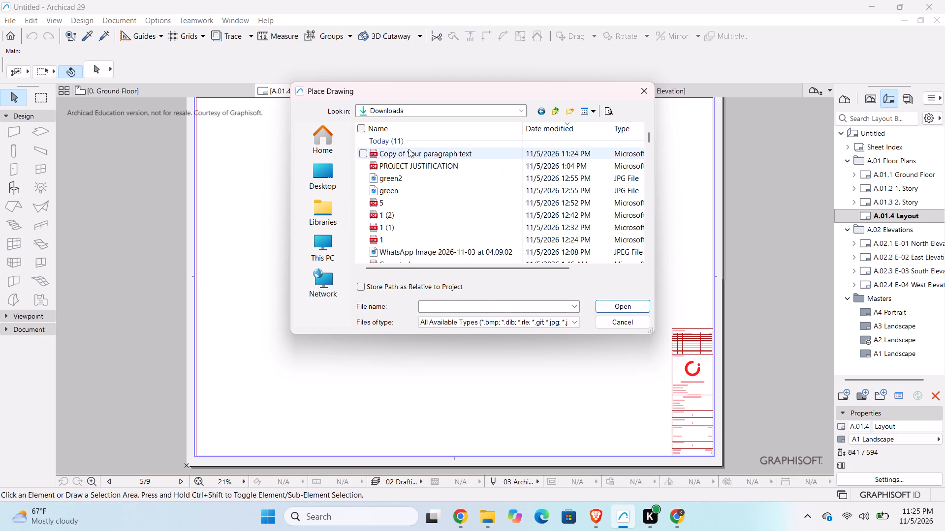
pyautogui.click(413, 151)
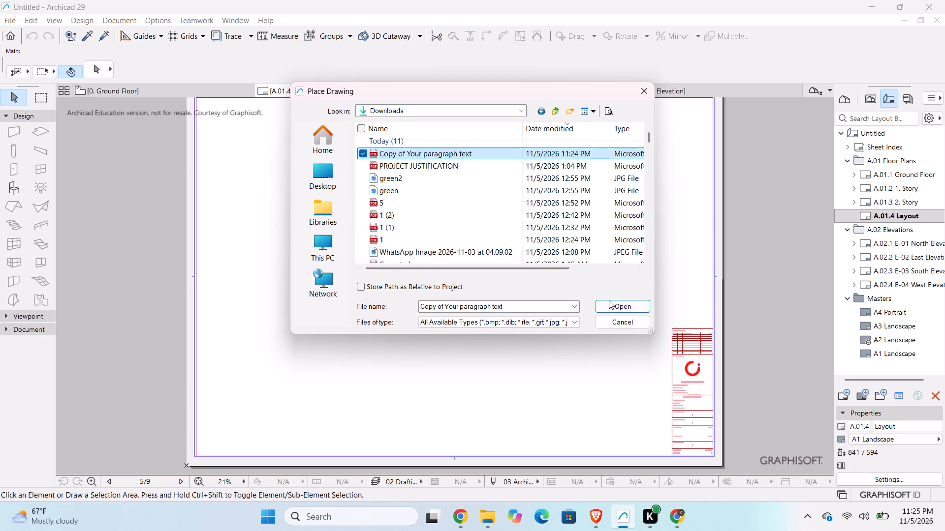
pyautogui.click(609, 300)
pyautogui.click(423, 265)
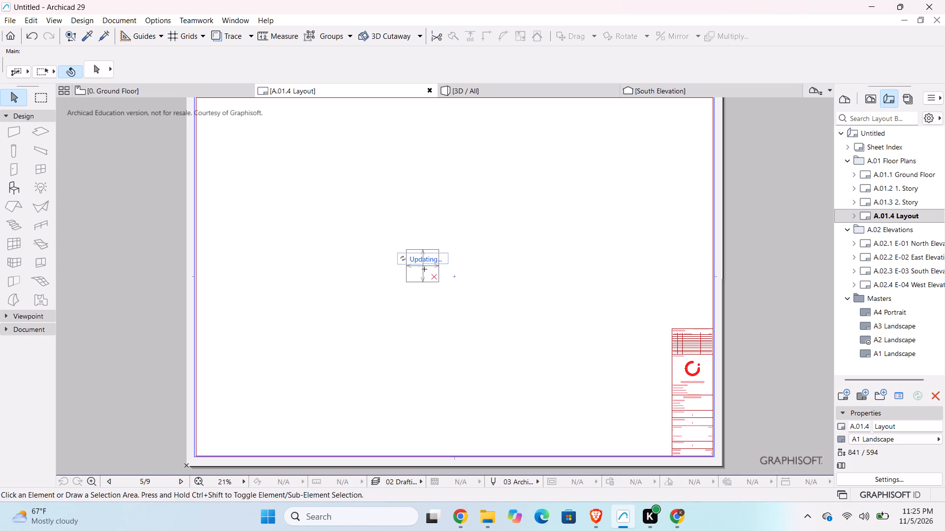
# Move the placed poster drawing over the A1 sheet, aligning its lower frame corner with the sheet's corner.
pyautogui.scroll(-2, 433, 294)
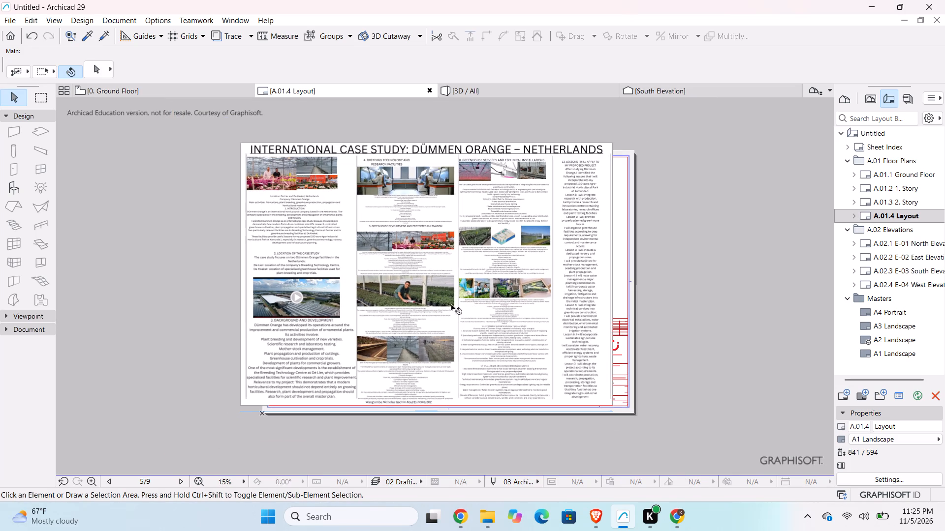
pyautogui.moveTo(450, 262); pyautogui.dragTo(469, 266)
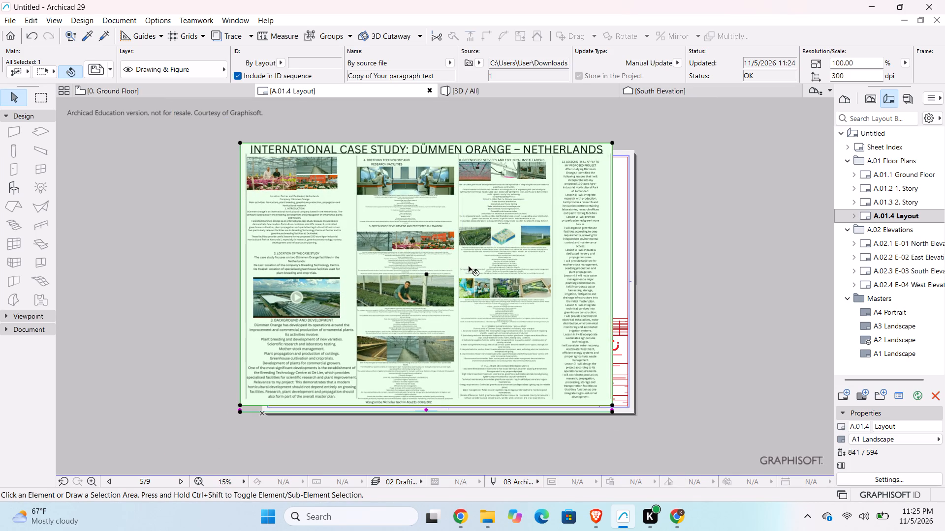
pyautogui.moveTo(469, 266); pyautogui.dragTo(464, 270)
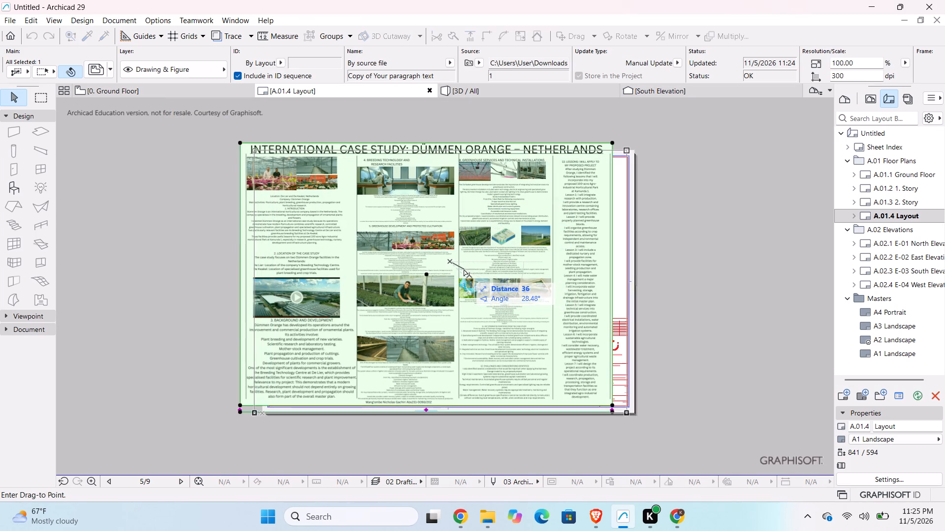
pyautogui.moveTo(464, 270); pyautogui.dragTo(469, 270)
pyautogui.click(469, 270)
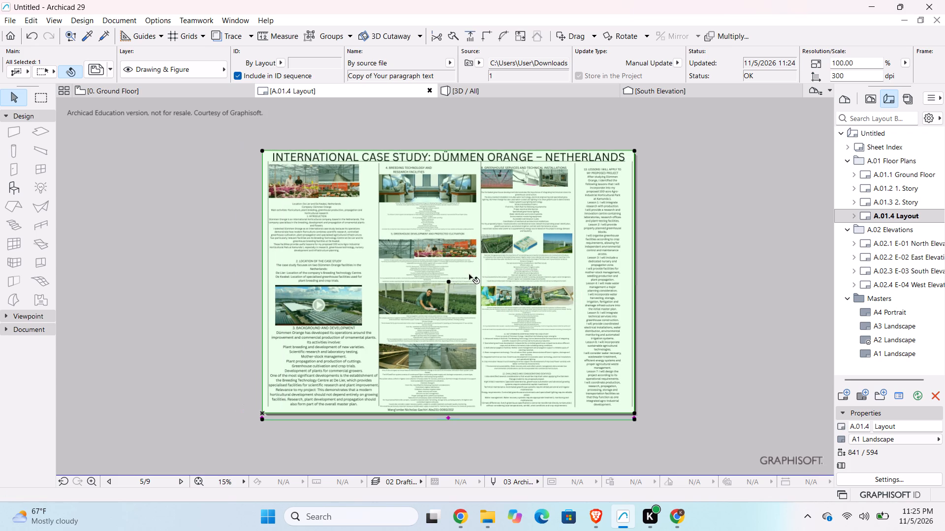
pyautogui.click(262, 418)
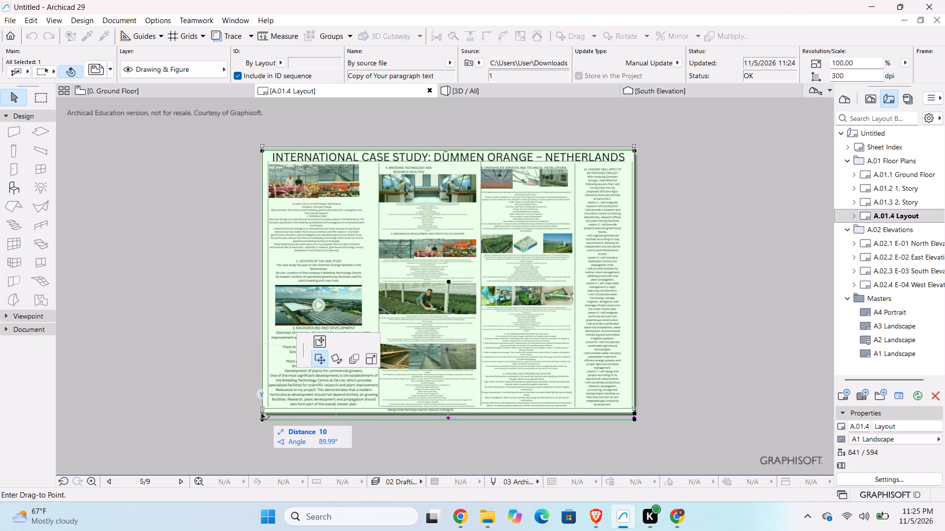
pyautogui.click(264, 415)
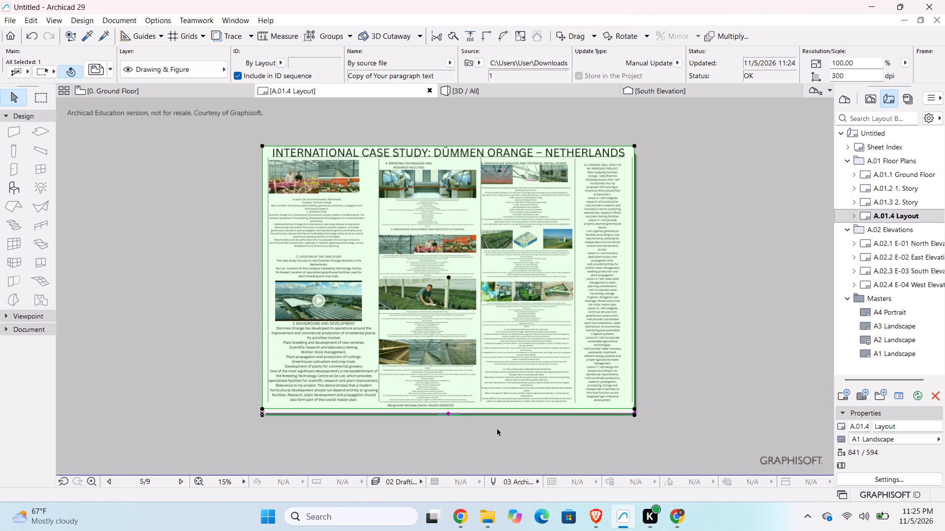
# Stretch the poster drawing's frame from its lower corner down to the sheet's bottom edge.
pyautogui.click(666, 403)
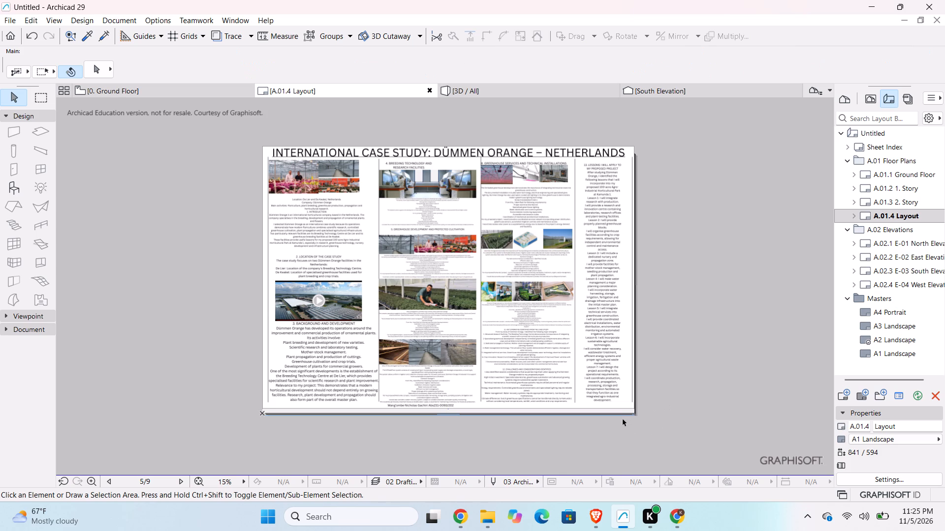
pyautogui.click(633, 404)
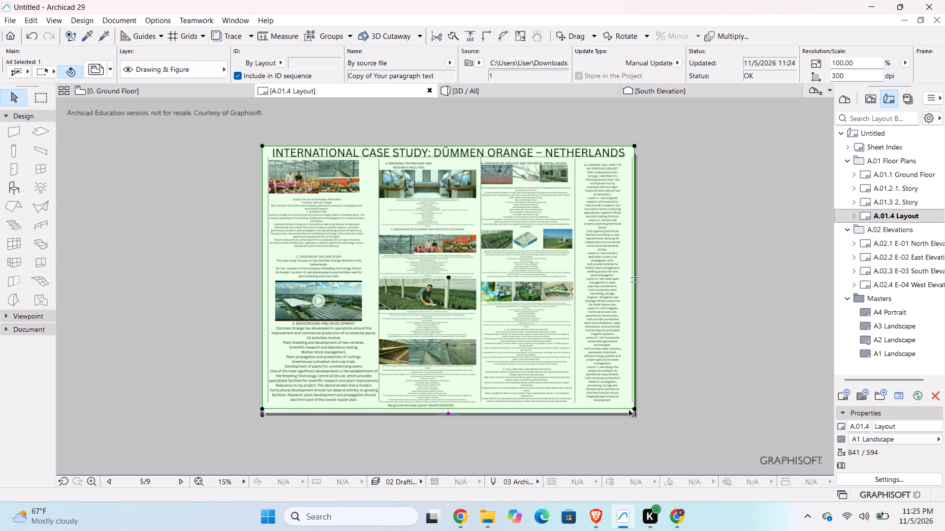
pyautogui.click(635, 409)
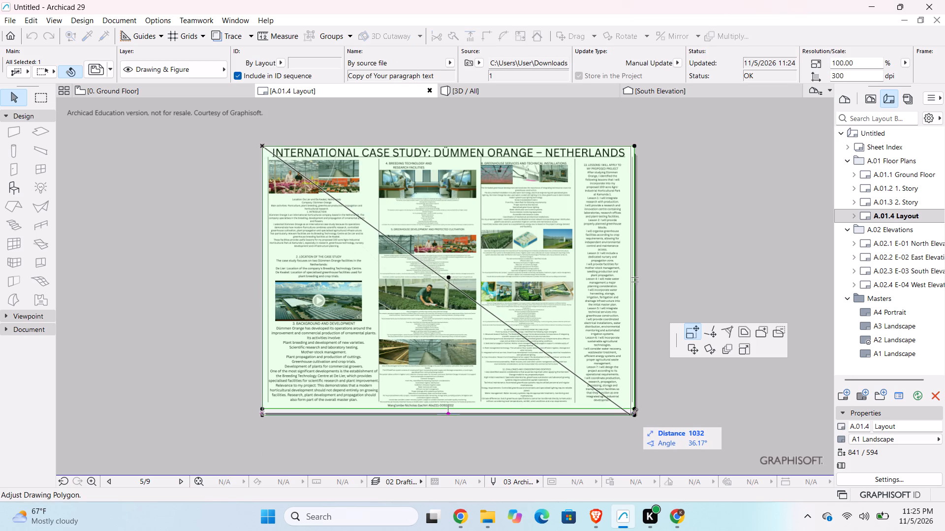
pyautogui.click(633, 411)
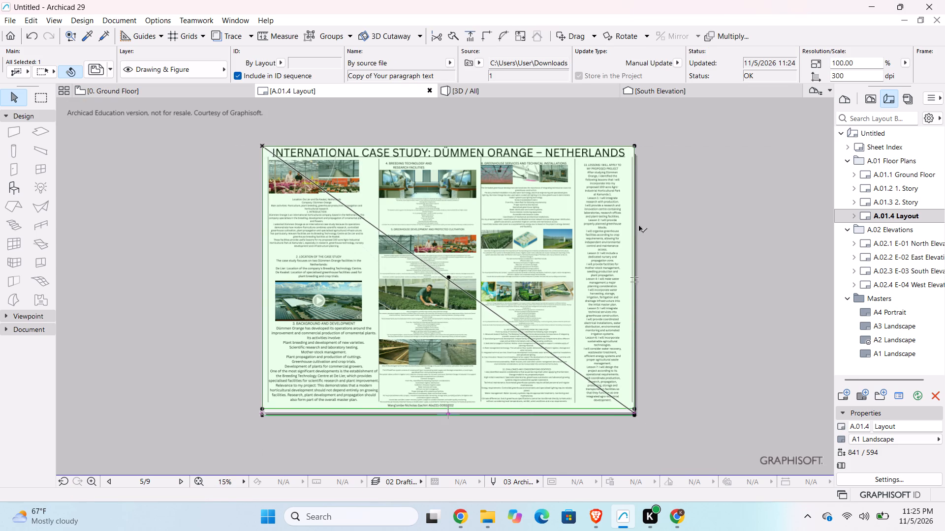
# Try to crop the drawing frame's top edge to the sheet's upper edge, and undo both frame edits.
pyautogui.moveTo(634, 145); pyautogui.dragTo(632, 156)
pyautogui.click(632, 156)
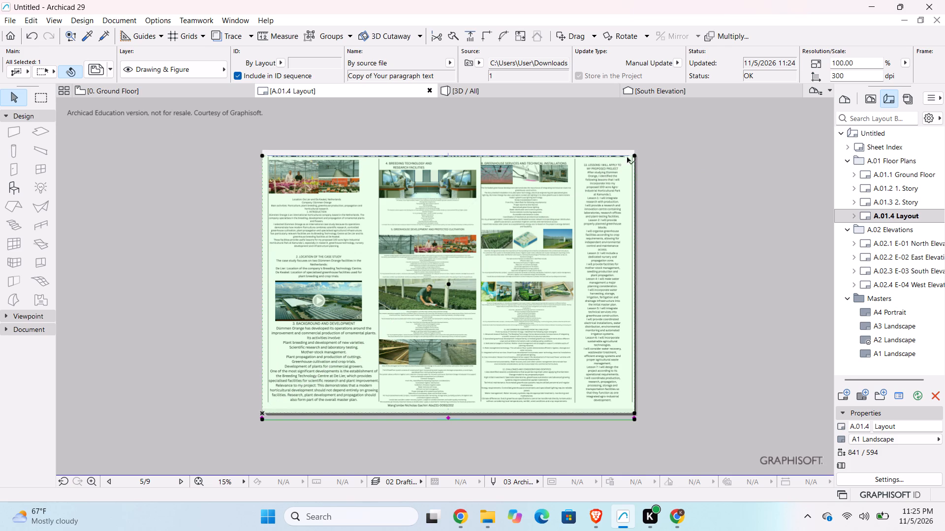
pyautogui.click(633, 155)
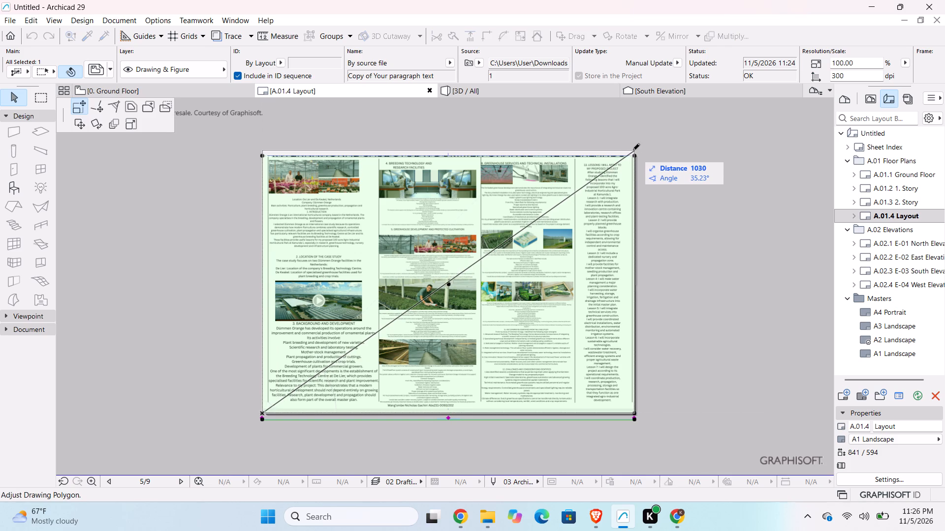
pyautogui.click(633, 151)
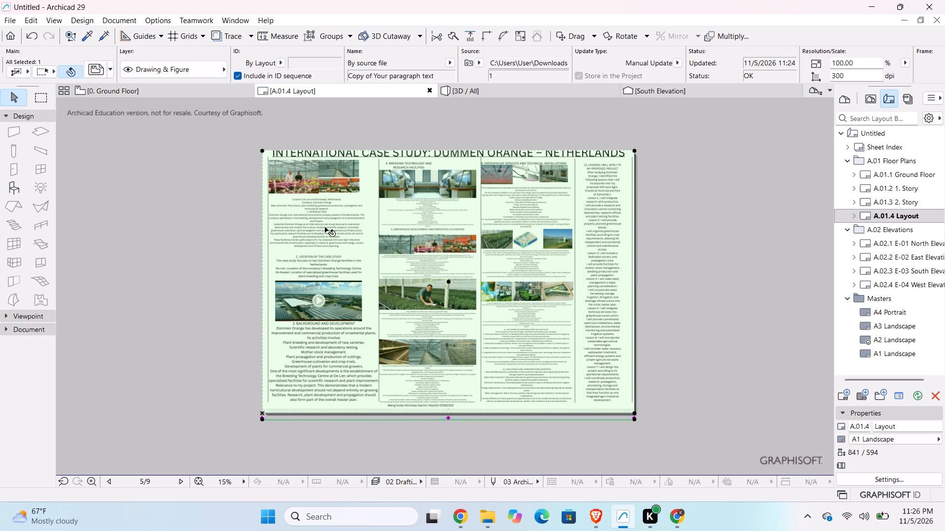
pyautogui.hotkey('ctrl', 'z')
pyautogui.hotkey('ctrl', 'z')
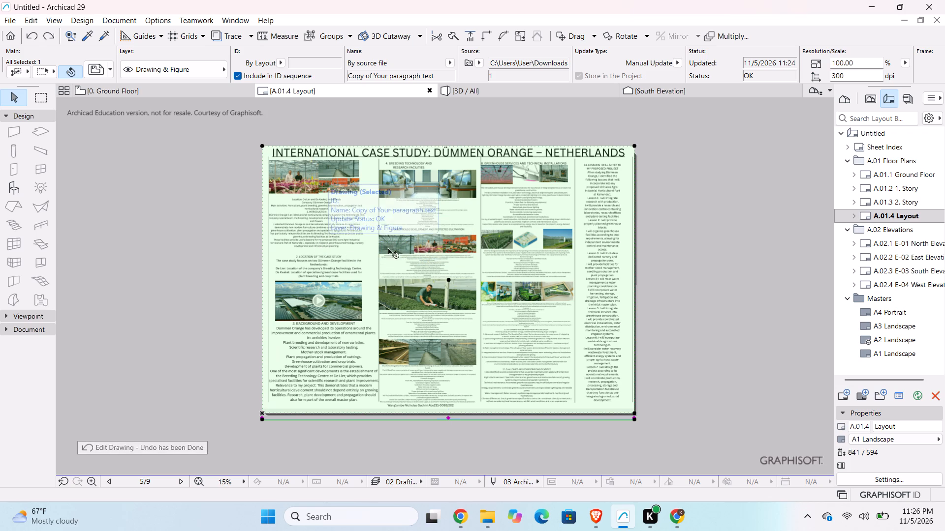
# Move the poster drawing slightly down so its top edge lines up with the A1 sheet's upper edge.
pyautogui.click(669, 262)
pyautogui.moveTo(504, 298); pyautogui.dragTo(503, 306)
pyautogui.click(503, 306)
pyautogui.moveTo(514, 312); pyautogui.dragTo(514, 305)
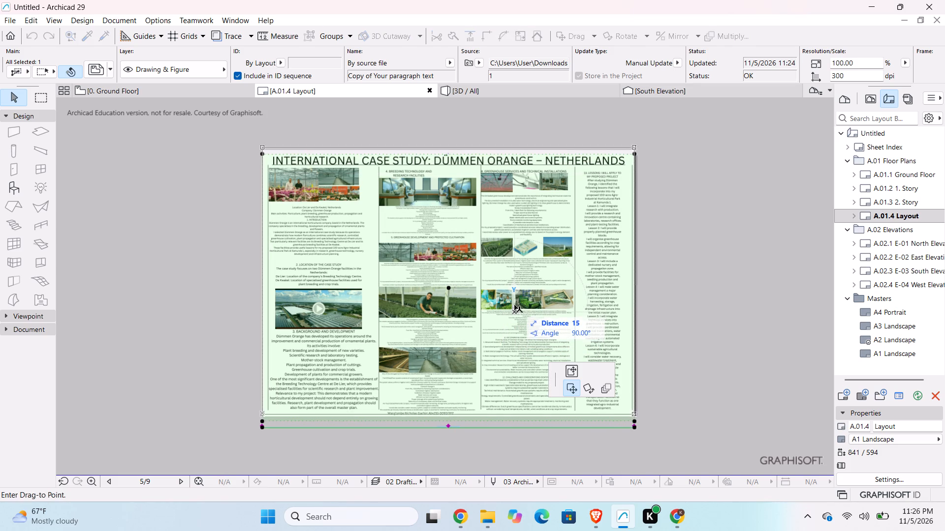
pyautogui.moveTo(514, 305); pyautogui.dragTo(518, 309)
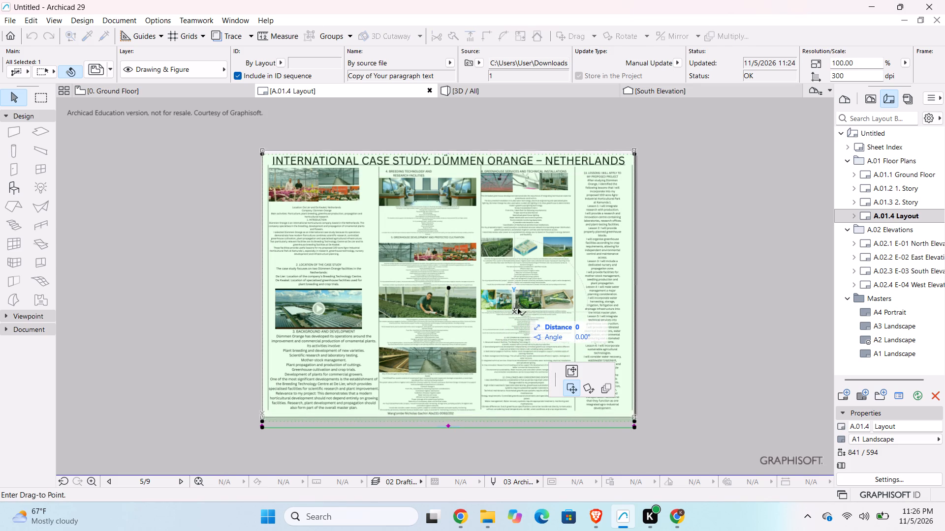
pyautogui.moveTo(518, 309); pyautogui.dragTo(519, 307)
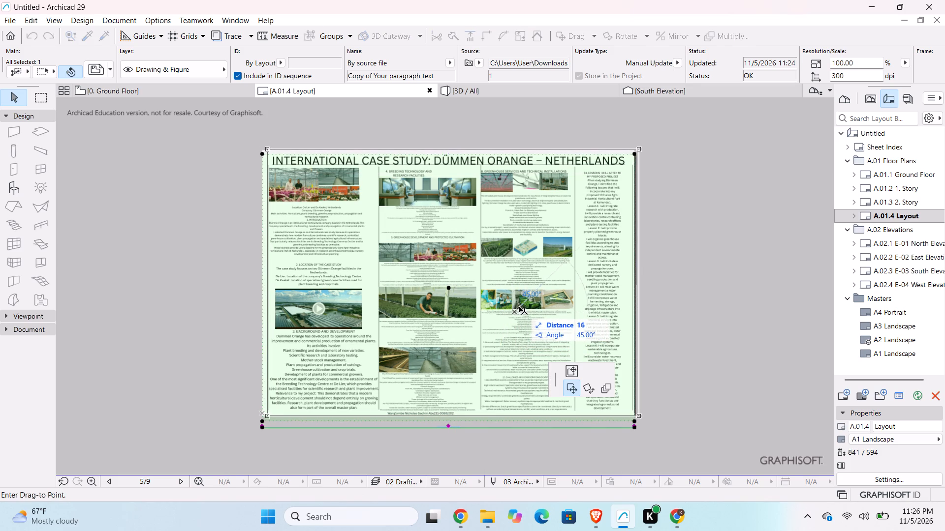
pyautogui.moveTo(519, 307); pyautogui.dragTo(512, 302)
pyautogui.keyDown('shift'); pyautogui.click(512, 302); pyautogui.keyUp('shift')
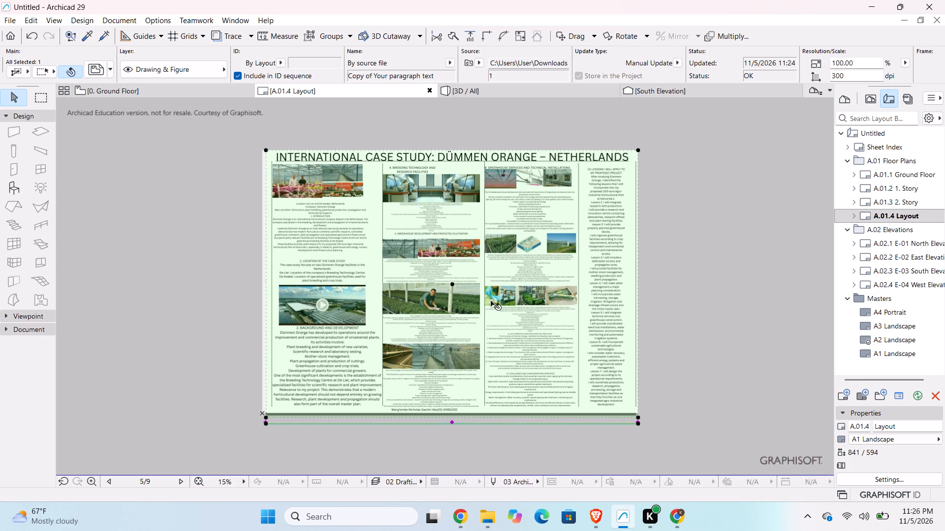
# Move the poster drawing about 14 mm horizontally at 180° so its sides line up with the sheet's side edges.
pyautogui.keyDown('shift'); pyautogui.click(491, 301); pyautogui.keyUp('shift')
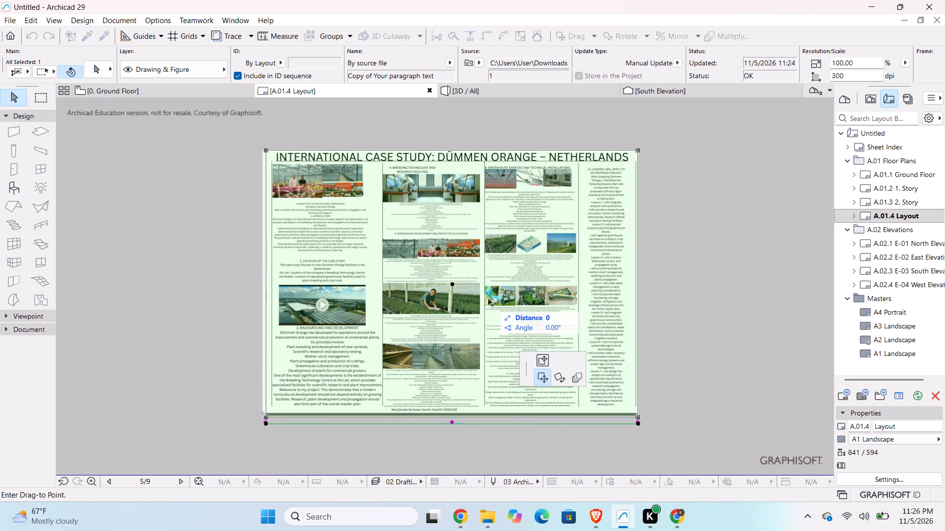
pyautogui.keyDown('shift'); pyautogui.moveTo(487, 299); pyautogui.dragTo(472, 298); pyautogui.keyUp('shift')
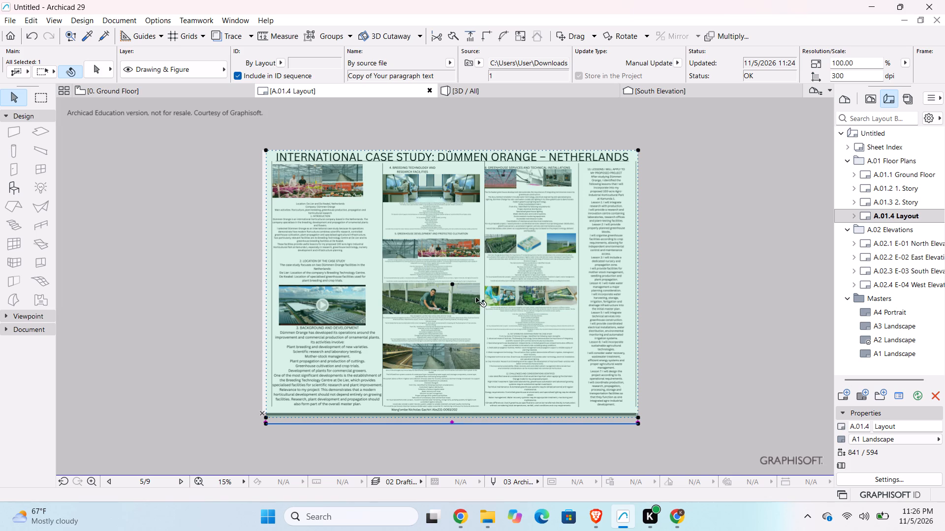
pyautogui.moveTo(483, 297); pyautogui.dragTo(470, 297)
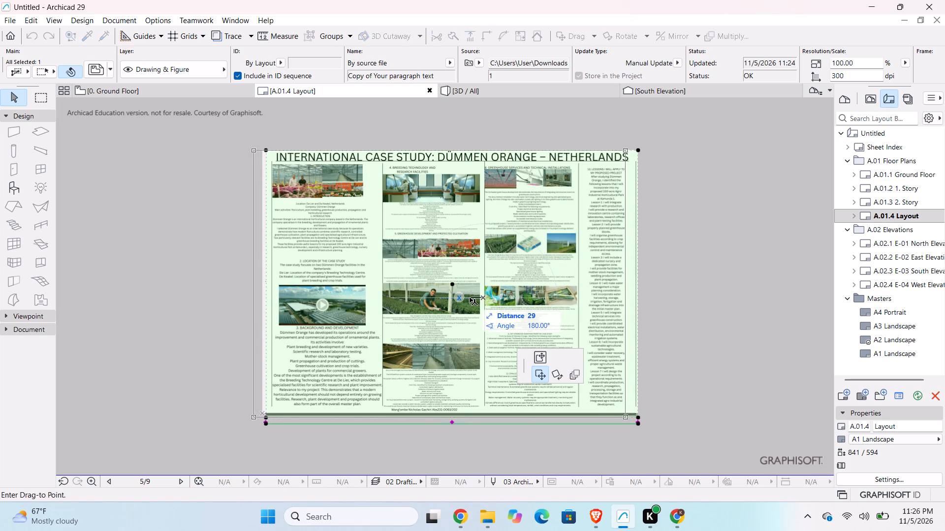
pyautogui.moveTo(470, 297); pyautogui.dragTo(473, 297)
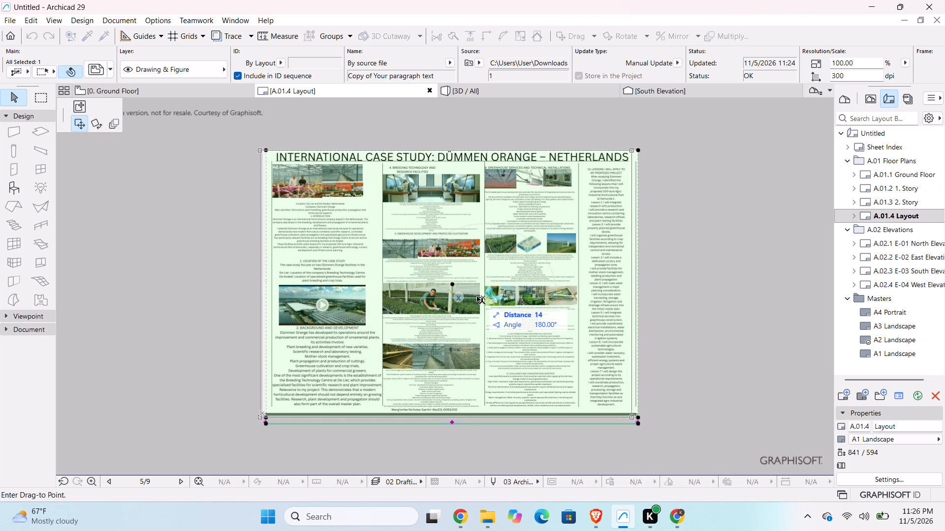
pyautogui.click(479, 296)
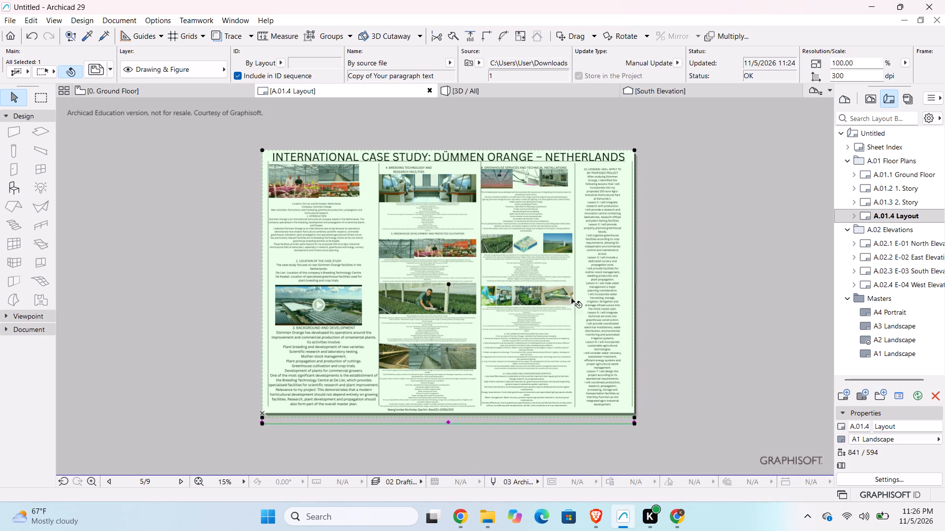
pyautogui.click(672, 319)
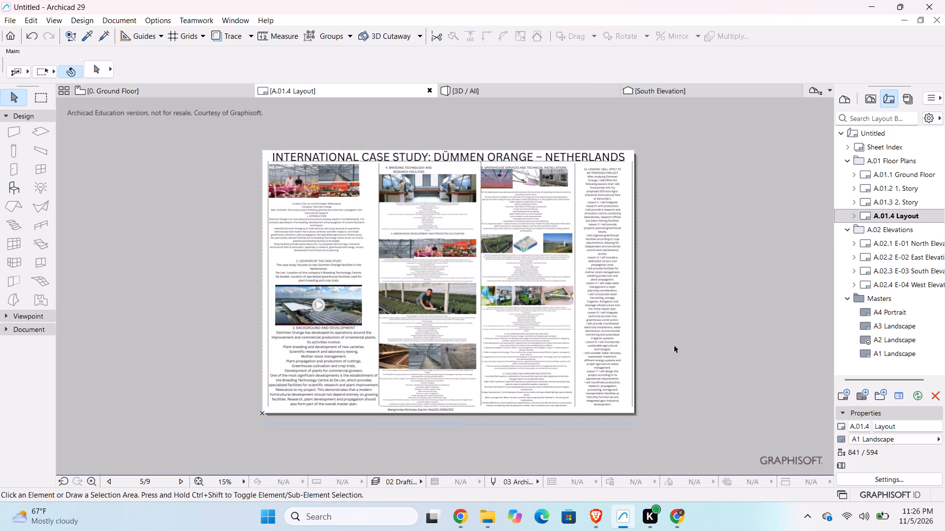
# Examine how the placed poster fits the A1 sheet along its edges and corners.
pyautogui.keyDown('shift'); pyautogui.scroll(5, 669, 354); pyautogui.keyUp('shift')
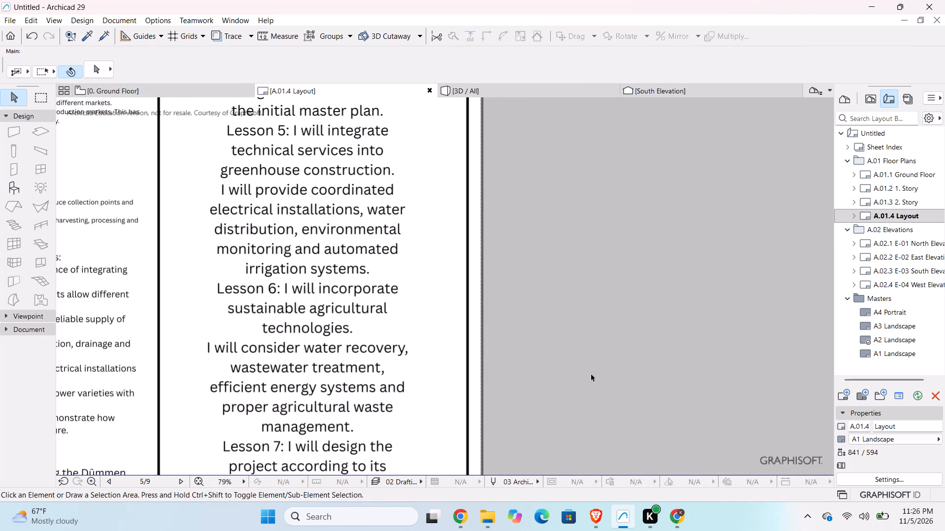
pyautogui.keyDown('shift'); pyautogui.scroll(-4, 571, 379); pyautogui.keyUp('shift')
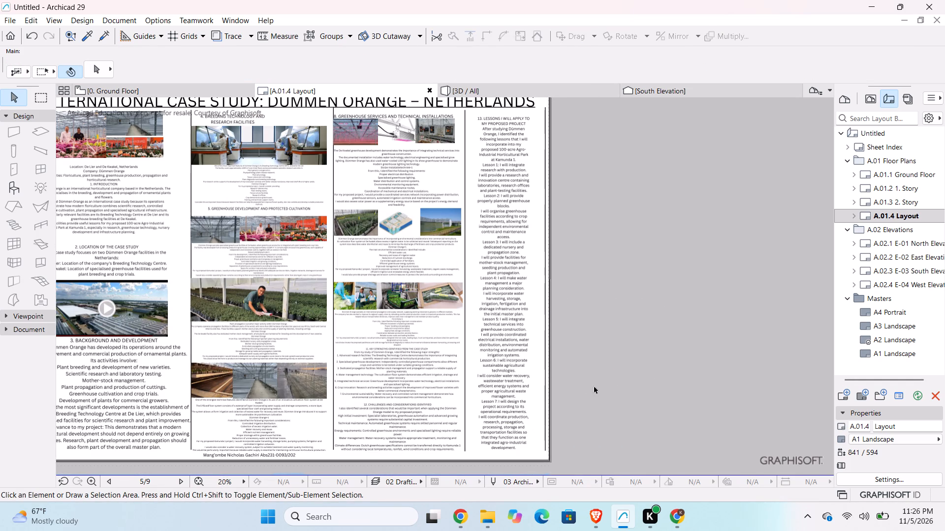
pyautogui.moveTo(607, 382); pyautogui.dragTo(763, 396, button='middle')
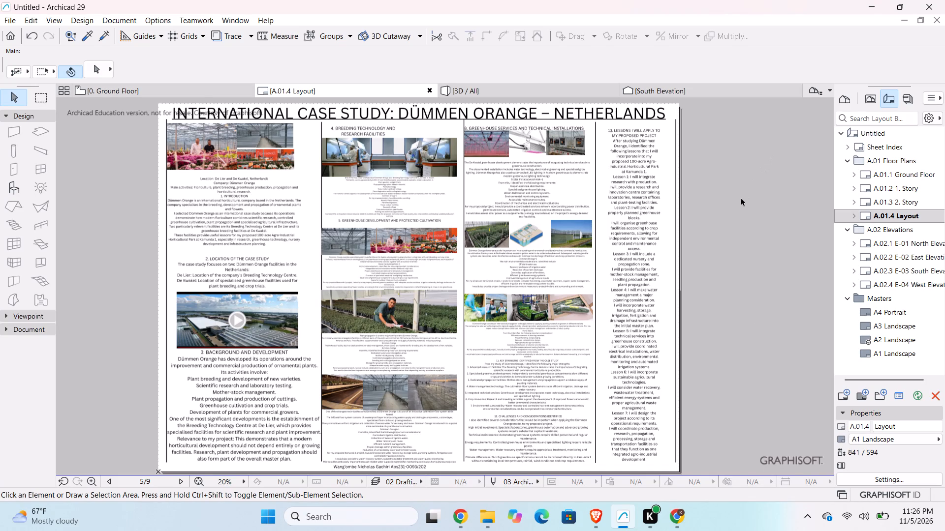
pyautogui.scroll(-3, 740, 201)
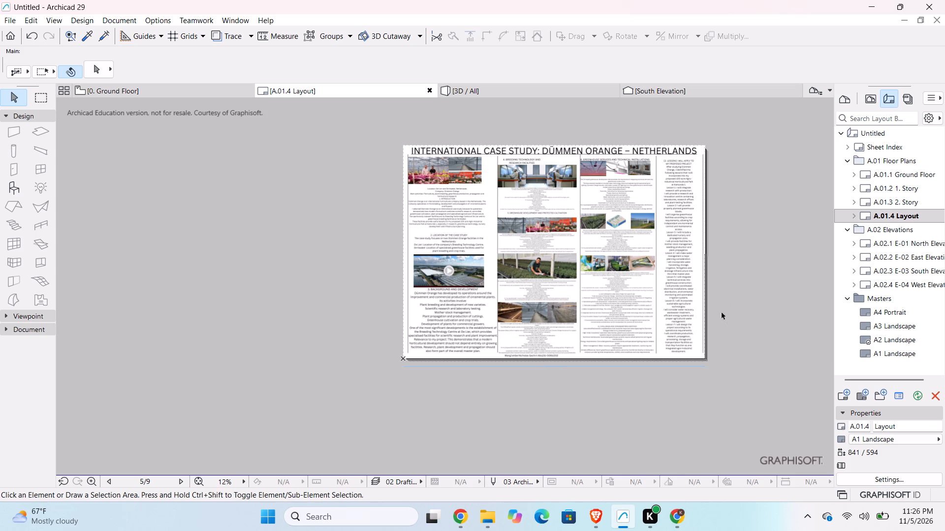
pyautogui.scroll(5, 721, 313)
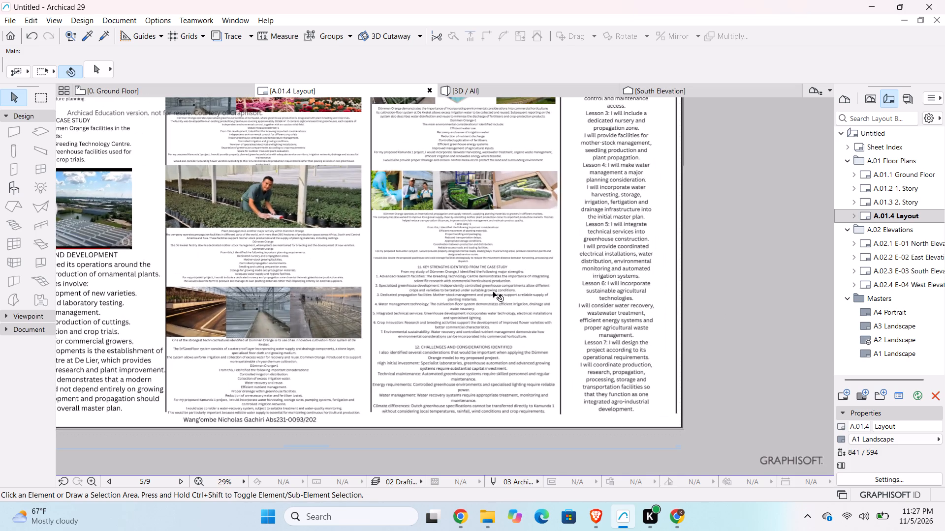
pyautogui.moveTo(418, 307); pyautogui.dragTo(617, 530, button='middle')
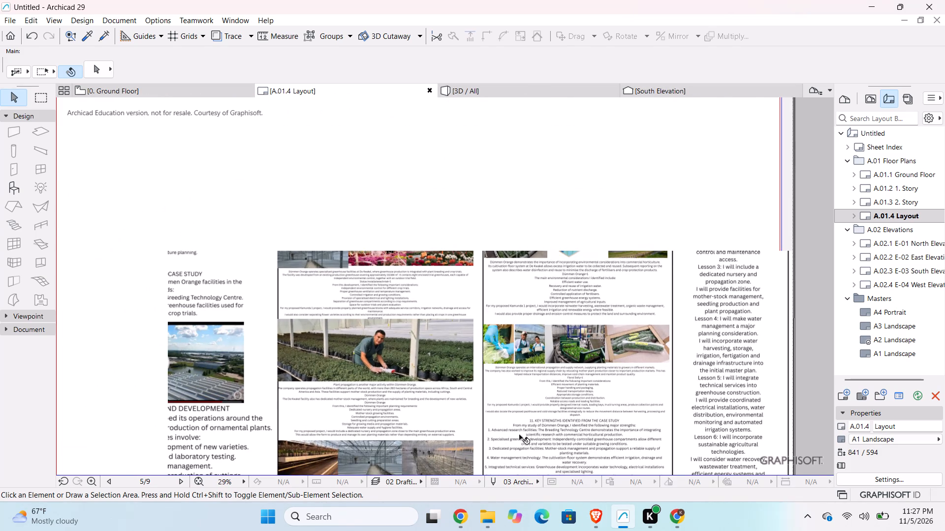
pyautogui.scroll(-4, 395, 390)
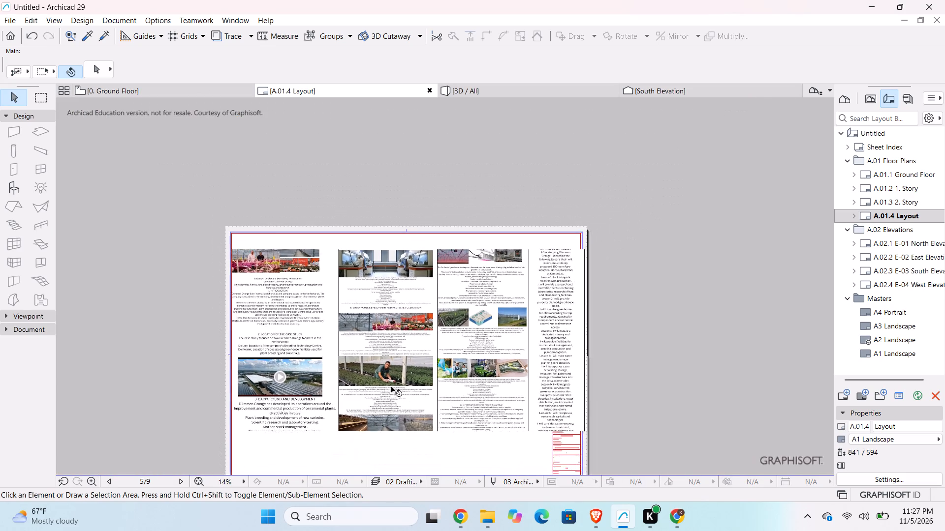
# Save the project in Downloads as an Archicad Solo Project named "Inte casetudy".
pyautogui.click(4, 18)
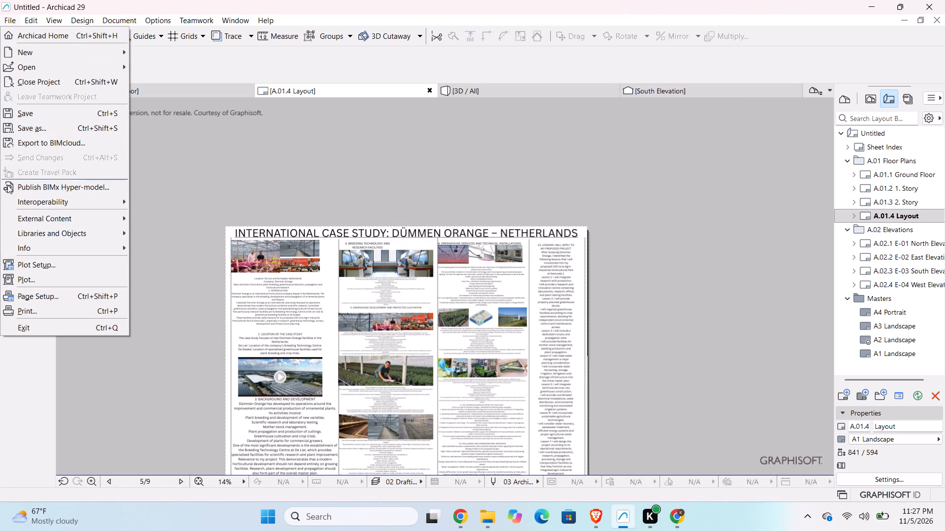
pyautogui.click(36, 222)
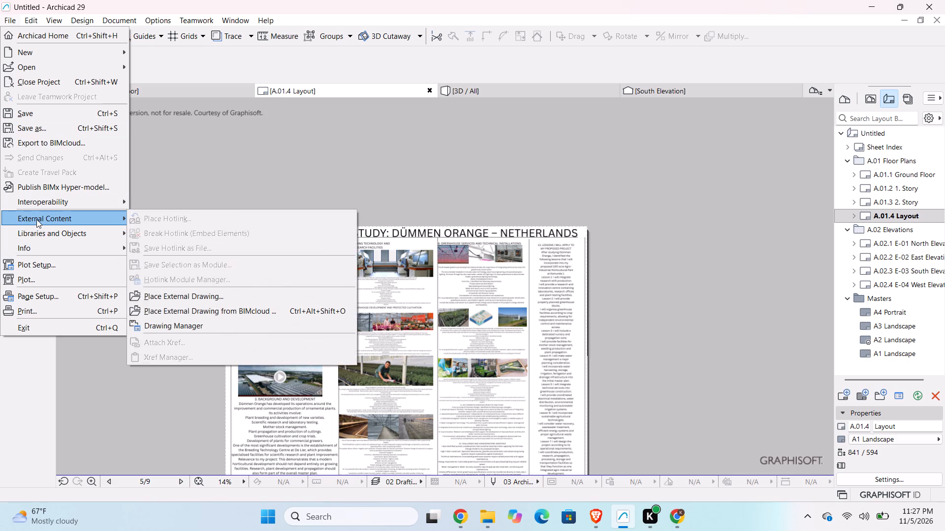
pyautogui.click(7, 16)
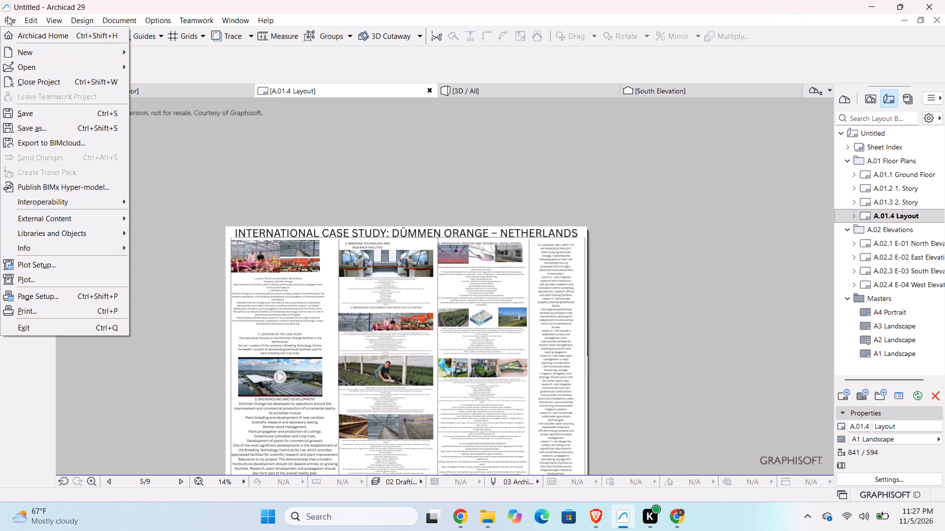
pyautogui.click(14, 20)
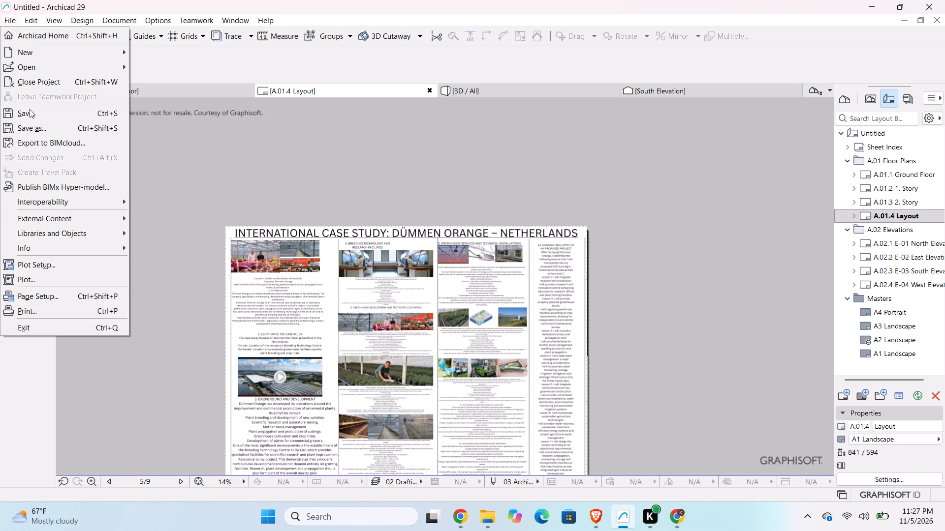
pyautogui.click(30, 109)
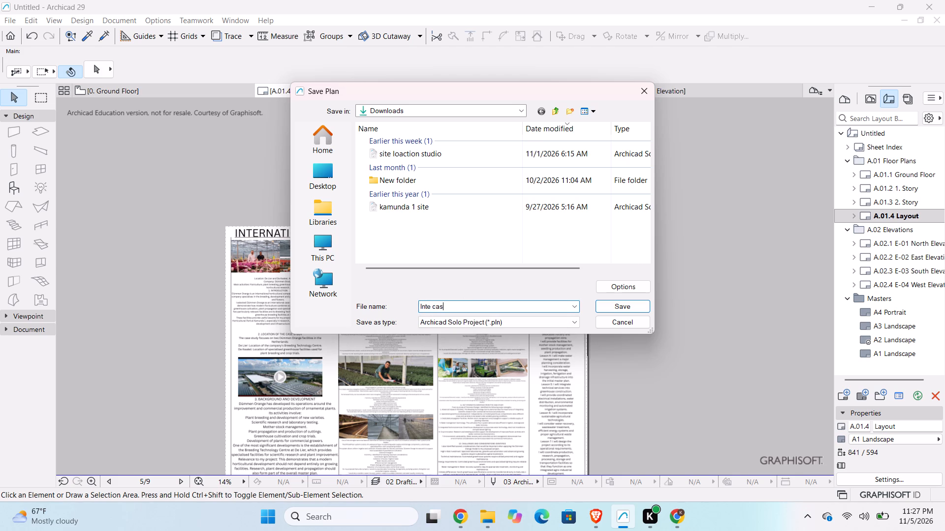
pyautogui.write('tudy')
pyautogui.click(610, 302)
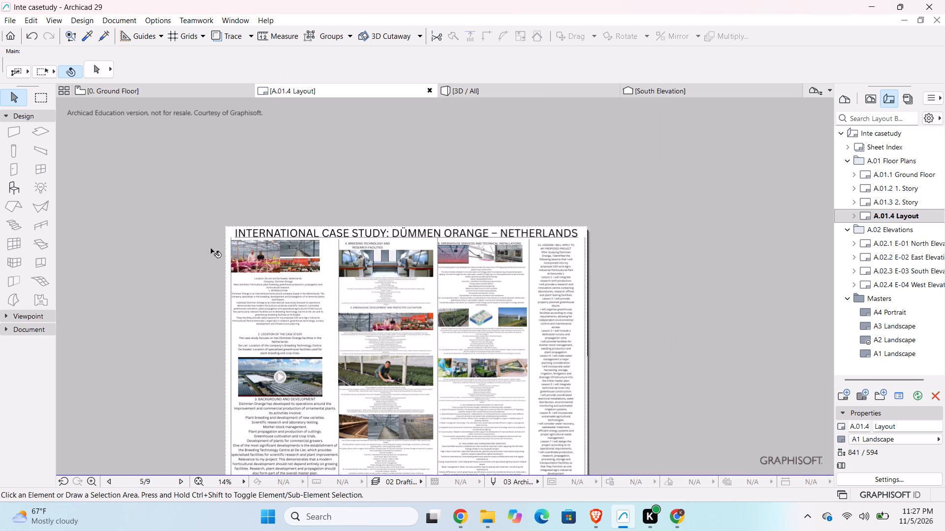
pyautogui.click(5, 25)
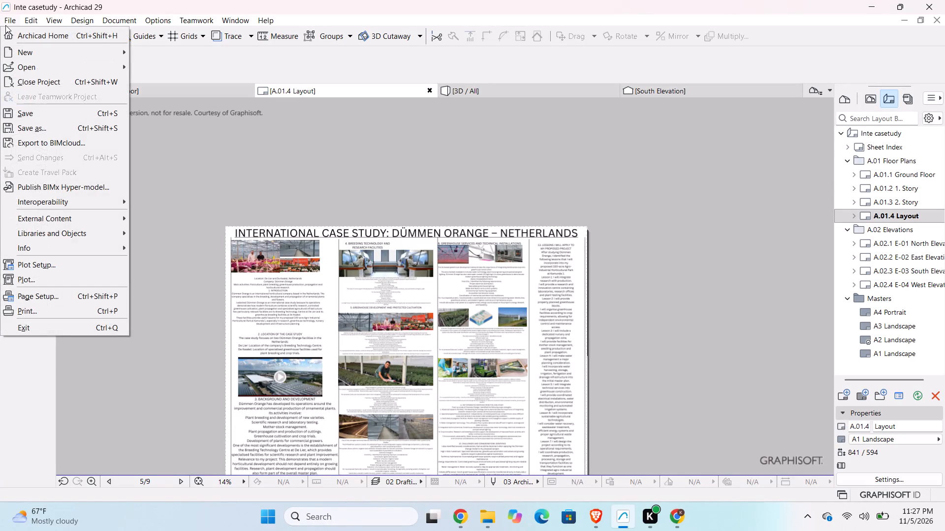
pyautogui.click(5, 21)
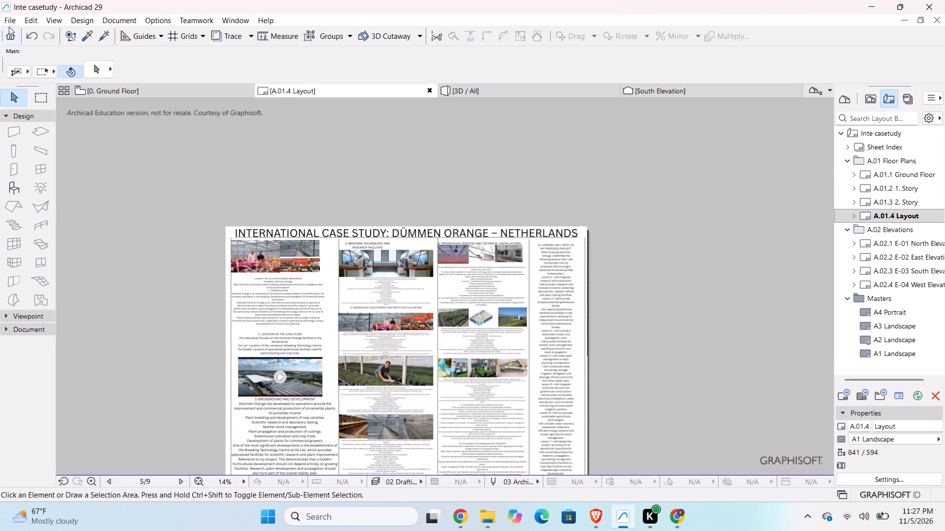
# Save the A1 poster layout as a PDF file named "Inte casetudy" in the Downloads folder.
pyautogui.click(9, 24)
pyautogui.moveTo(19, 135); pyautogui.dragTo(31, 125)
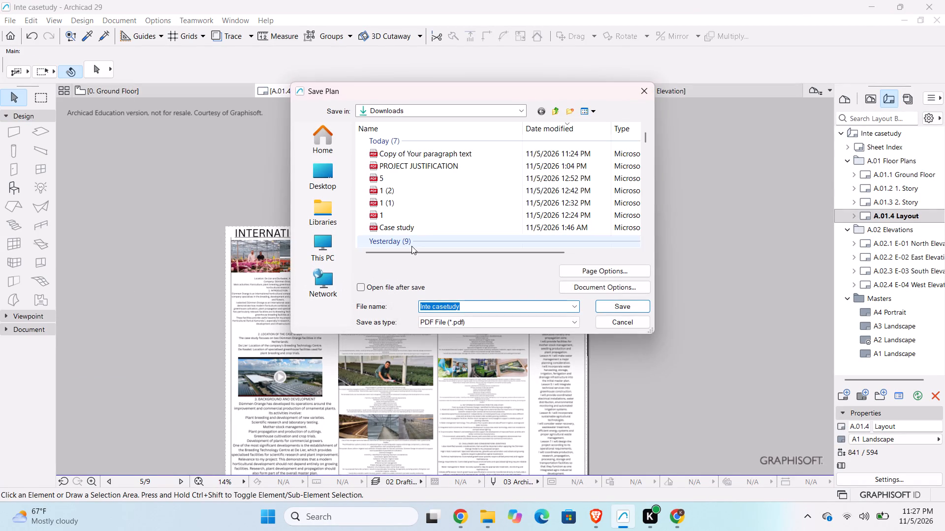
pyautogui.click(327, 183)
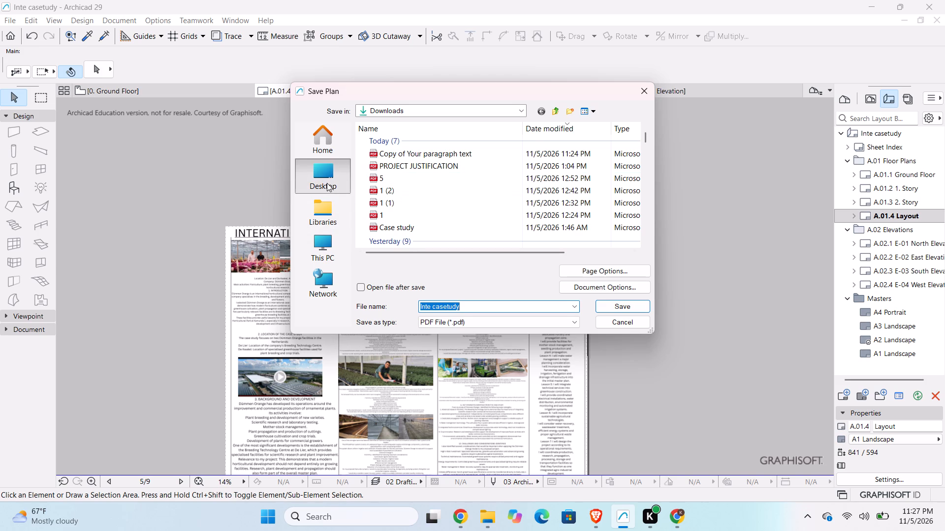
pyautogui.click(403, 185)
pyautogui.click(405, 204)
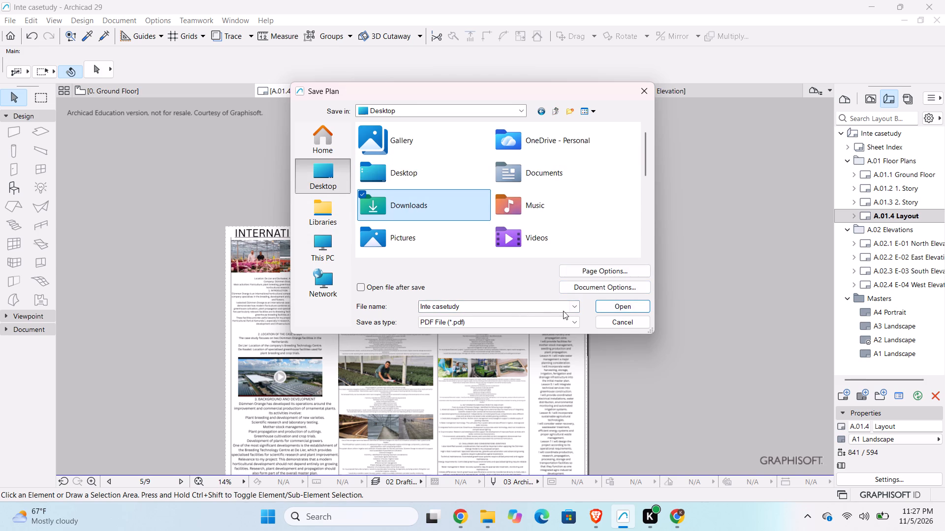
pyautogui.click(606, 307)
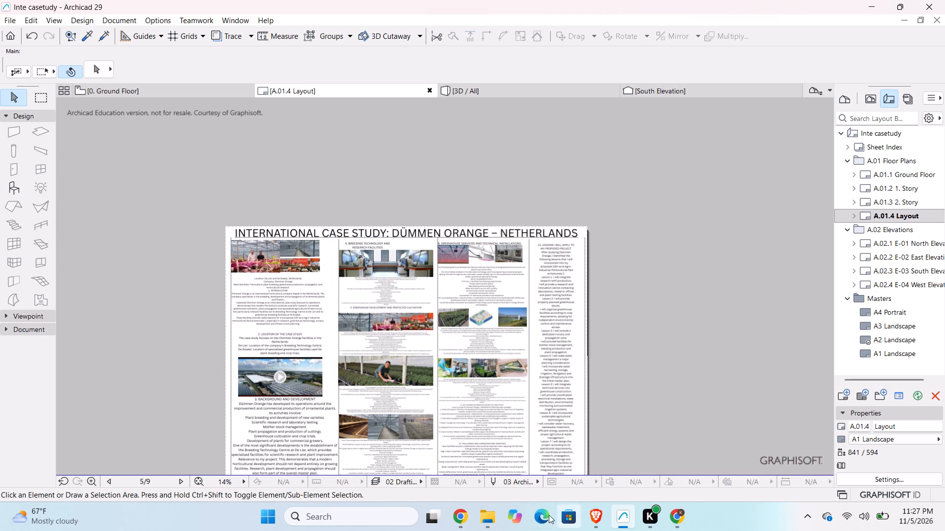
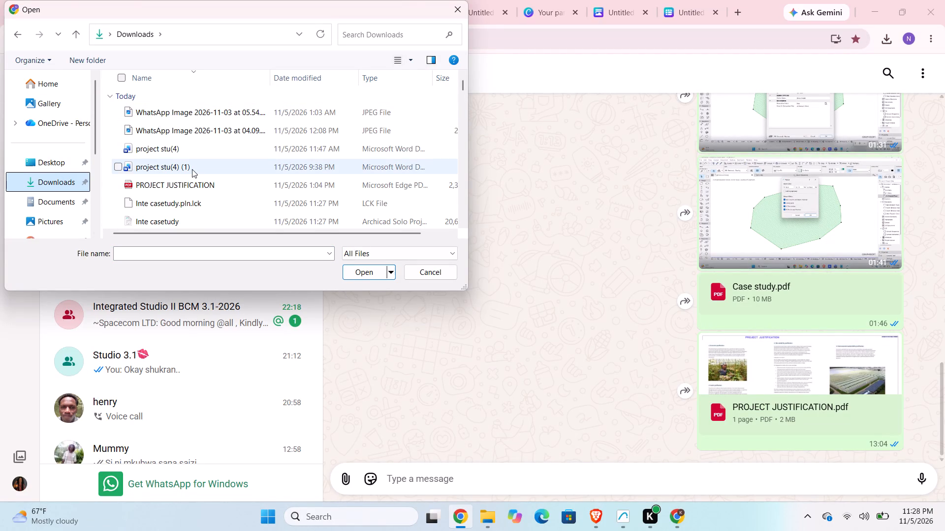
# Look through the Downloads folder for the file to attach to the WhatsApp chat.
pyautogui.scroll(-2, 192, 169)
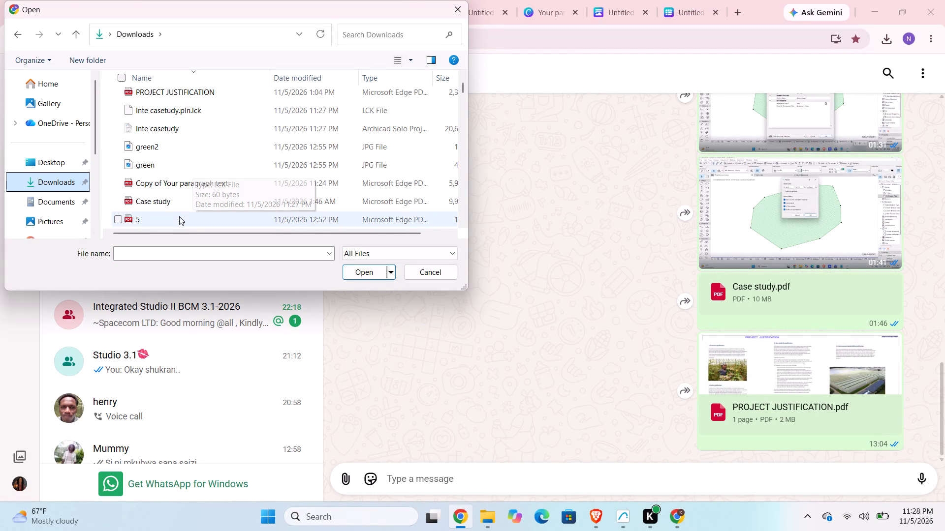
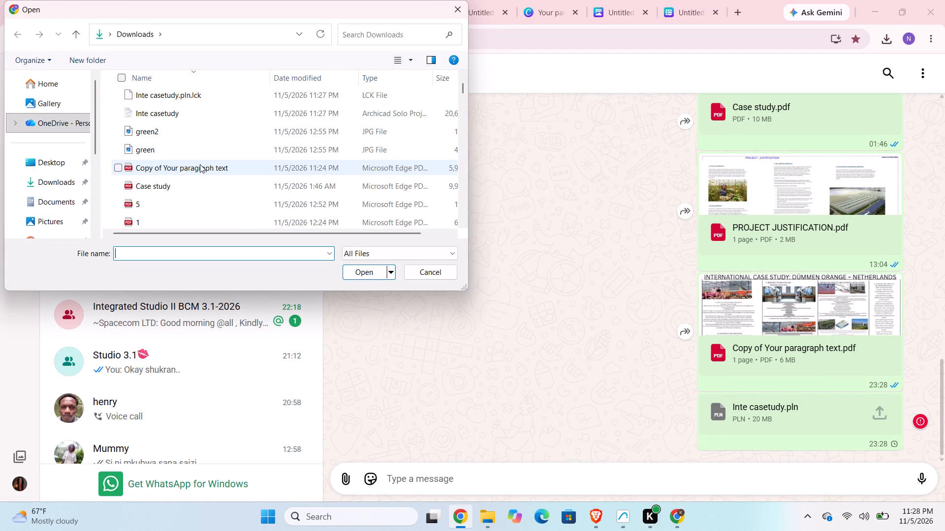
# Look through the Downloads folder for the exported case study file to attach, searching by file name with "int".
pyautogui.scroll(1, 232, 138)
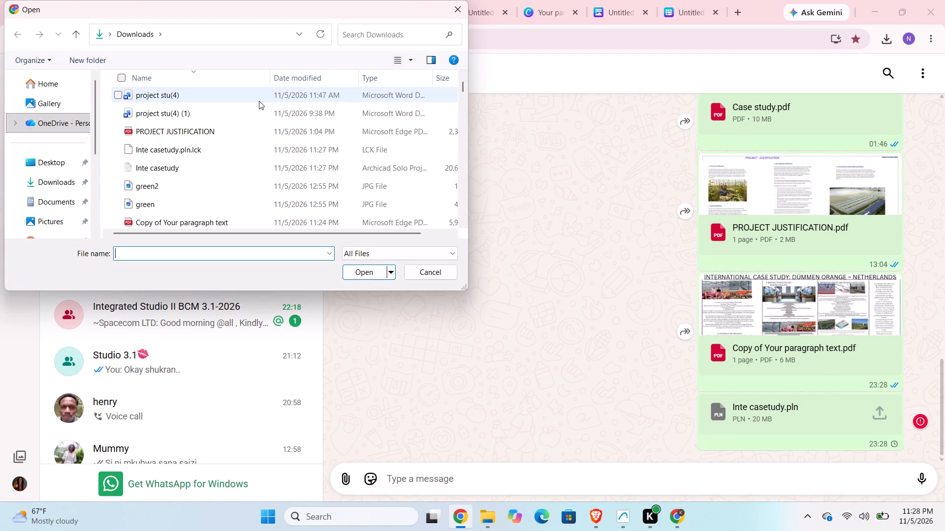
pyautogui.scroll(-1, 221, 113)
pyautogui.scroll(4, 221, 113)
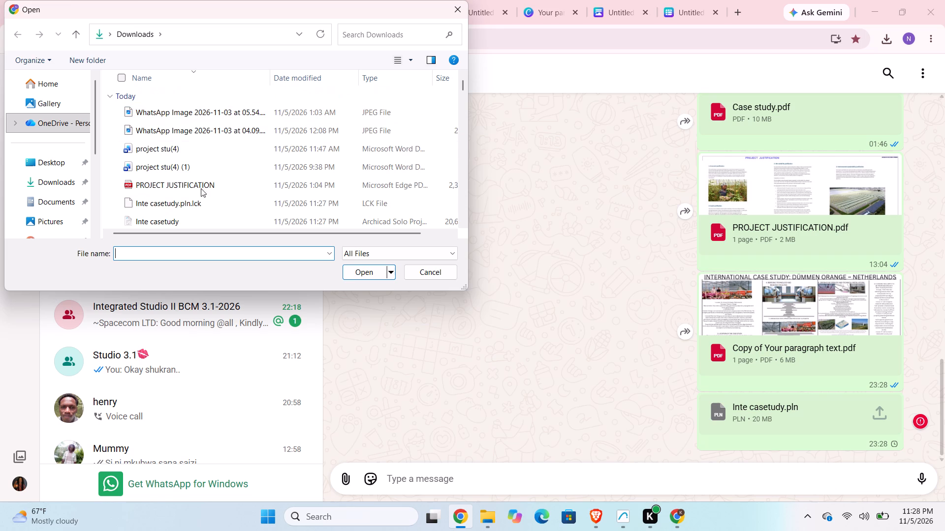
pyautogui.press('j')
pyautogui.press('BackSpace')
pyautogui.write('int')
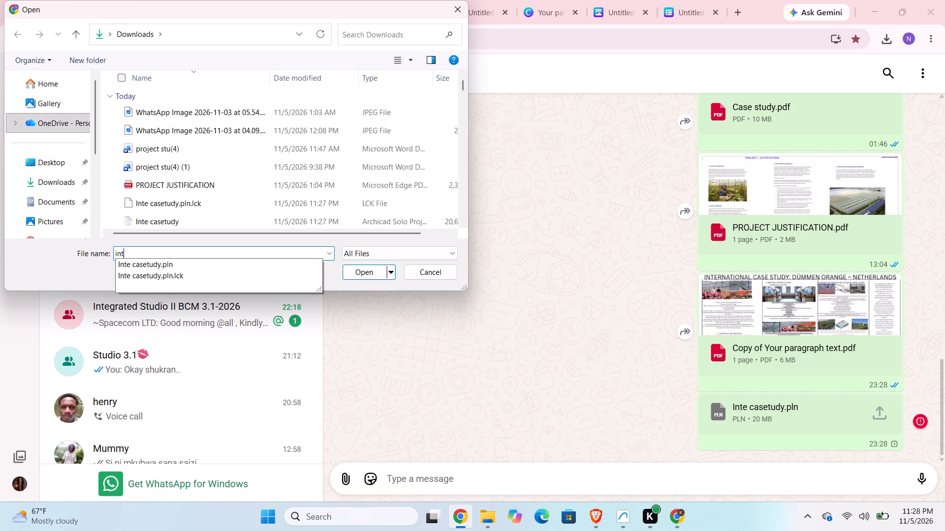
pyautogui.scroll(-2, 200, 279)
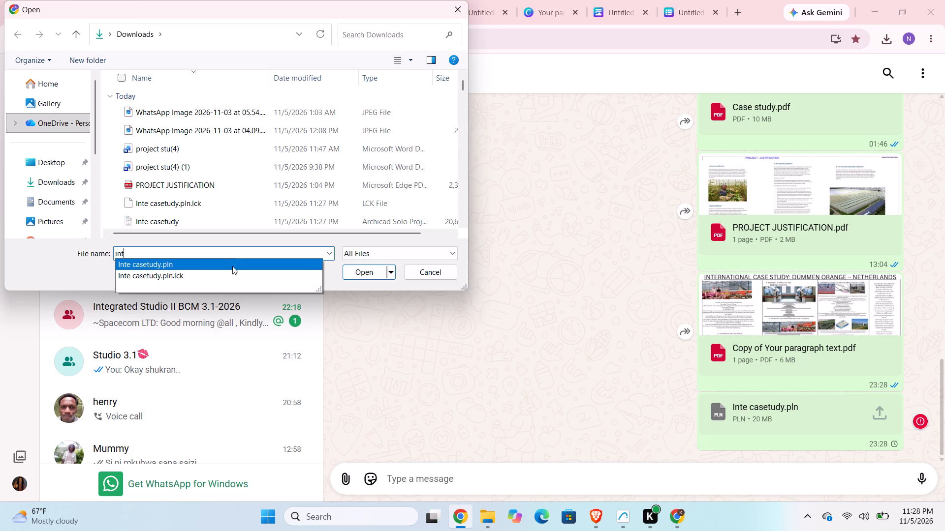
# Switch to Archicad and save the A.01.4 layout as a PDF named "Inte casetudy", replacing the existing file.
pyautogui.click(623, 514)
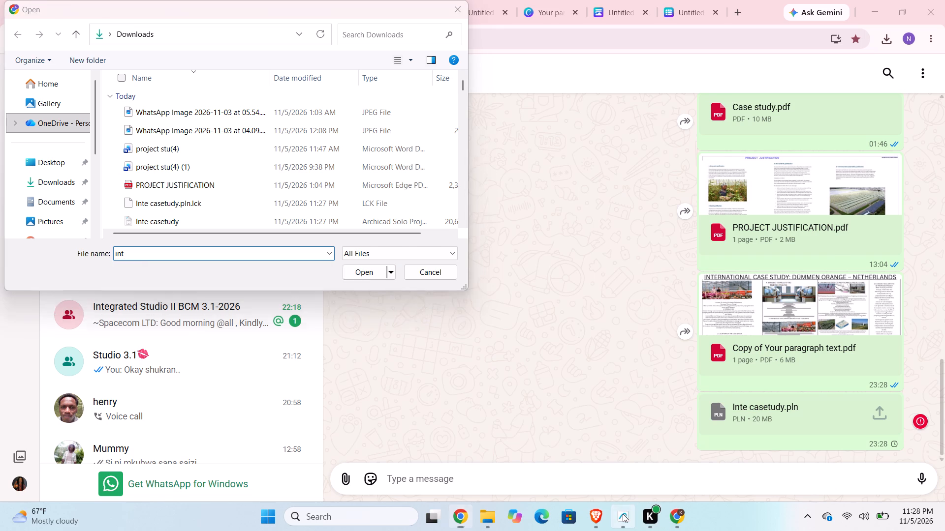
pyautogui.click(13, 23)
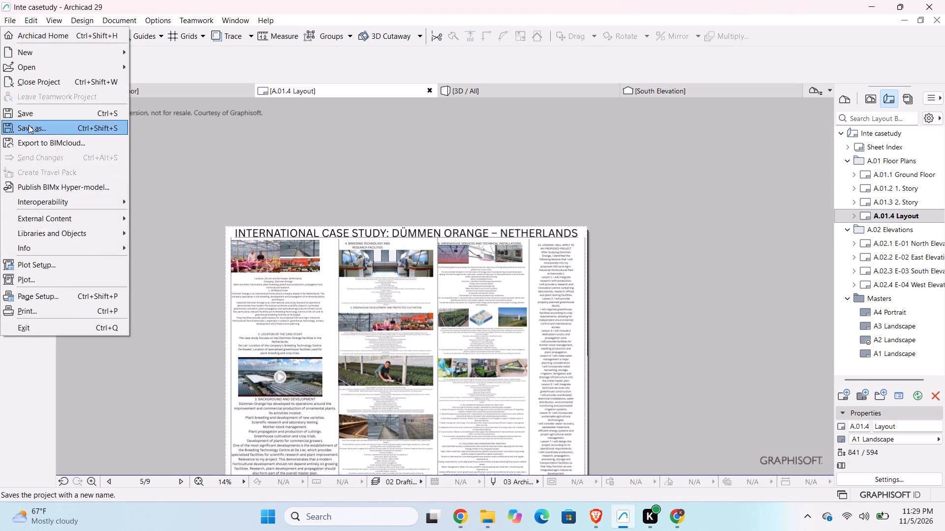
pyautogui.click(29, 127)
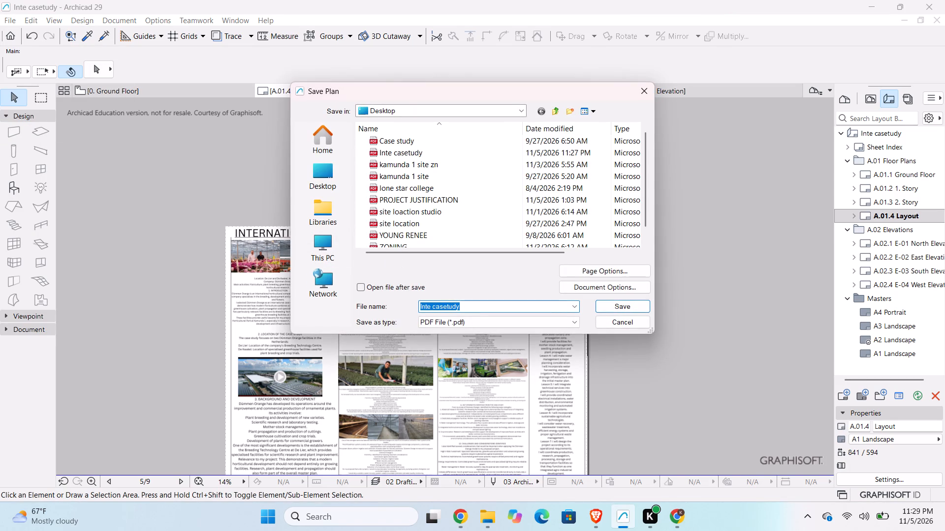
pyautogui.click(472, 322)
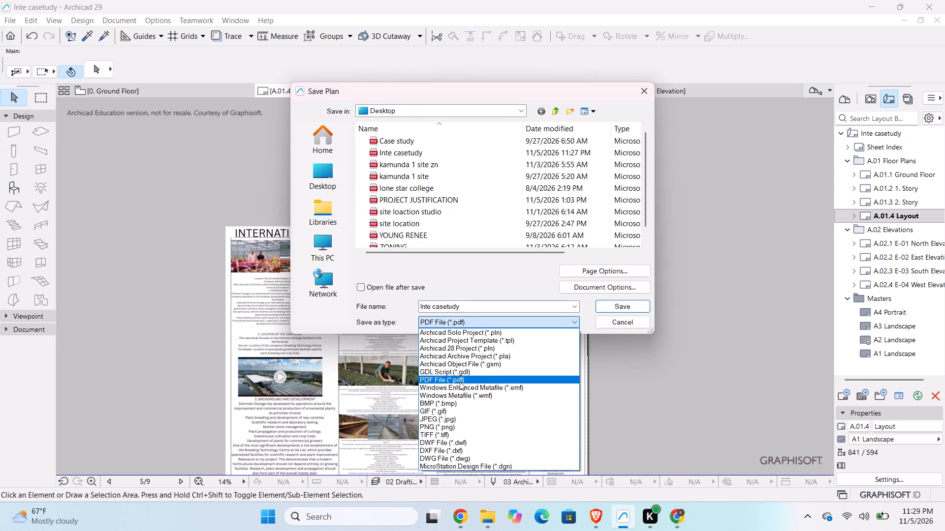
pyautogui.click(460, 382)
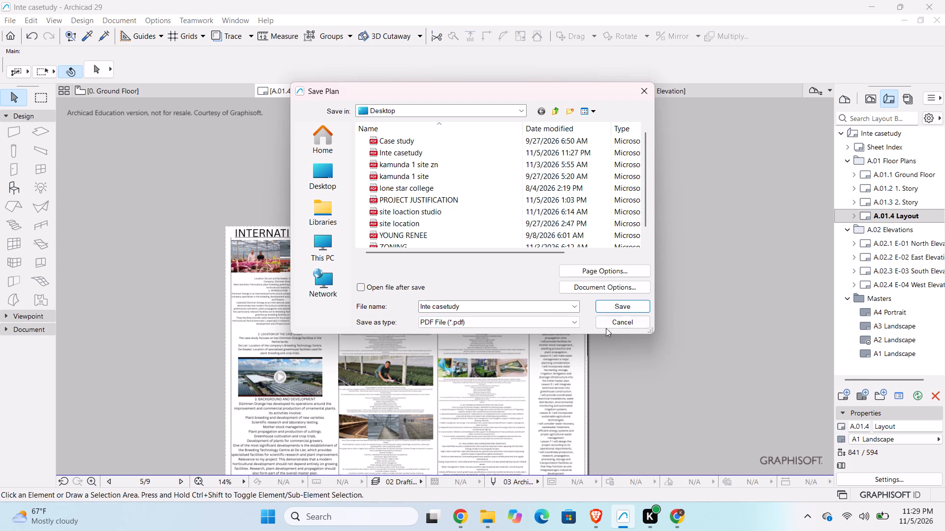
pyautogui.click(330, 176)
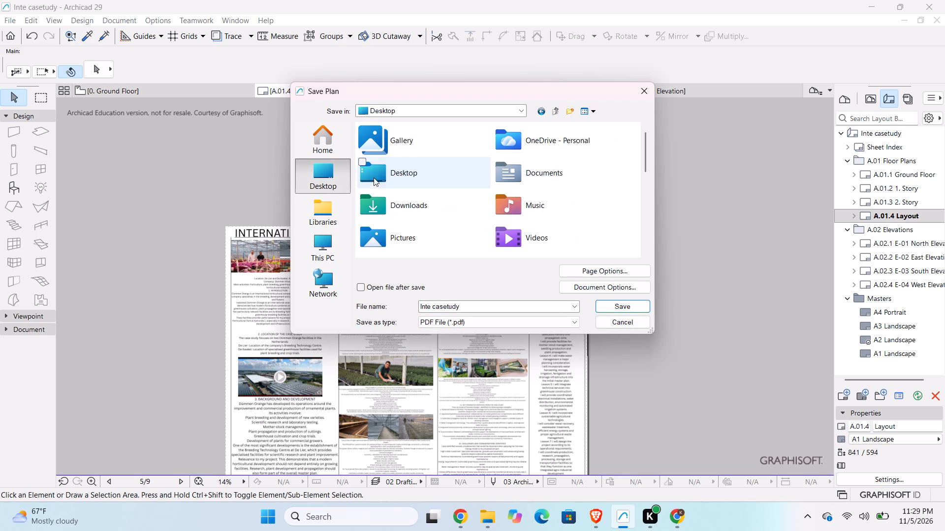
pyautogui.click(402, 207)
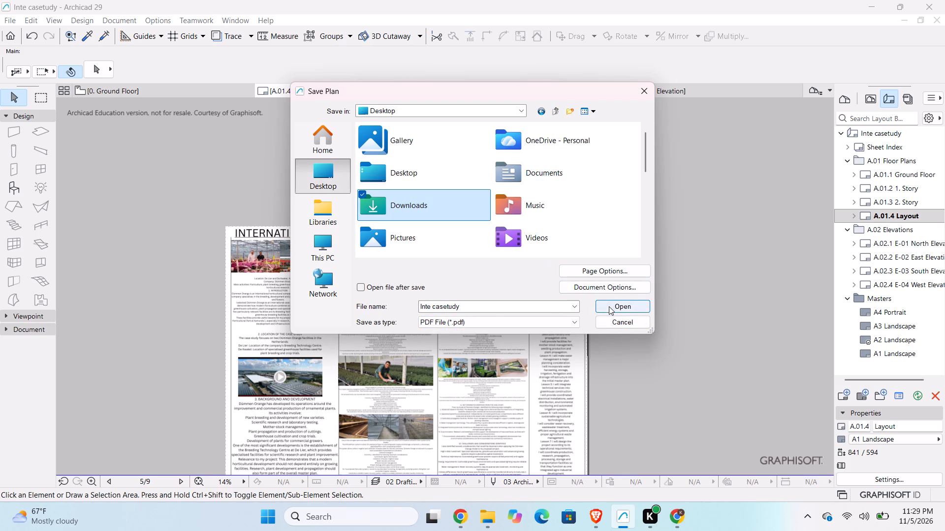
pyautogui.click(610, 305)
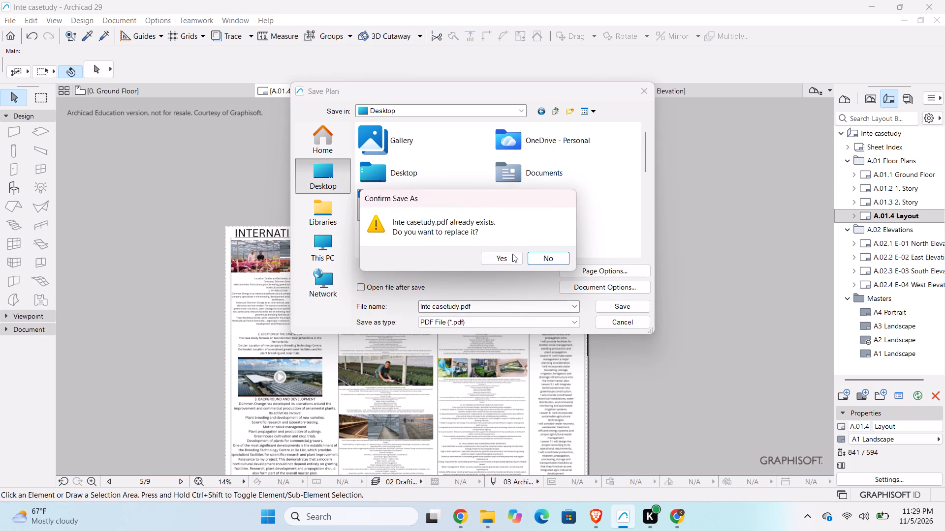
pyautogui.click(507, 256)
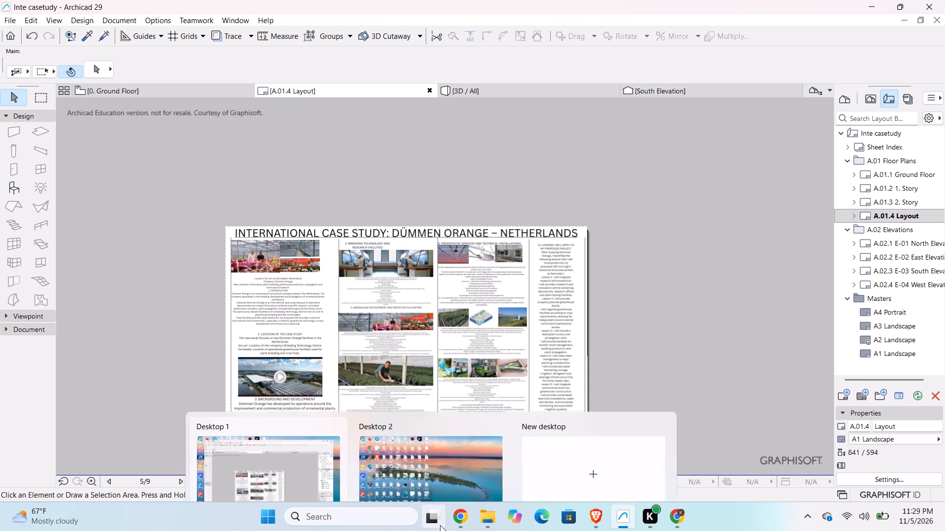
# Switch back to Chrome and search Downloads in the WhatsApp attachment picker for file names starting with "int".
pyautogui.click(458, 518)
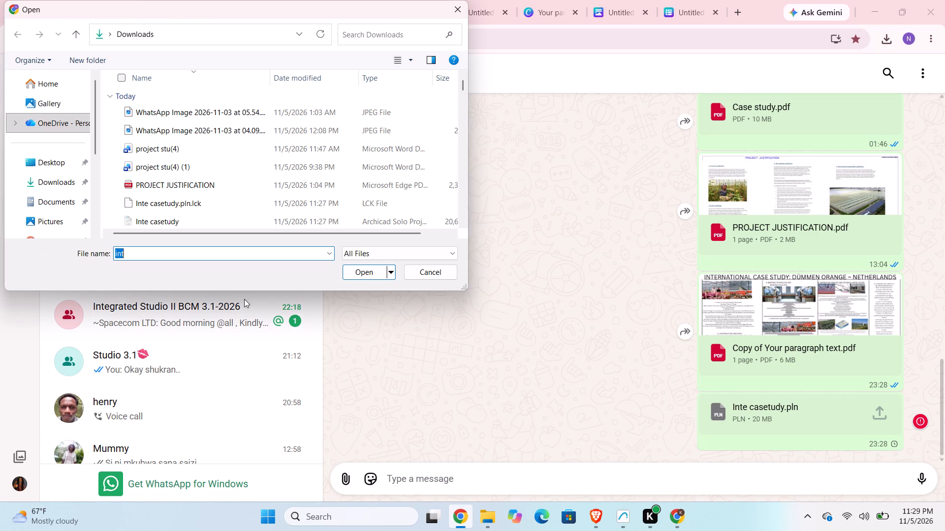
pyautogui.click(56, 186)
pyautogui.tripleClick(56, 186)
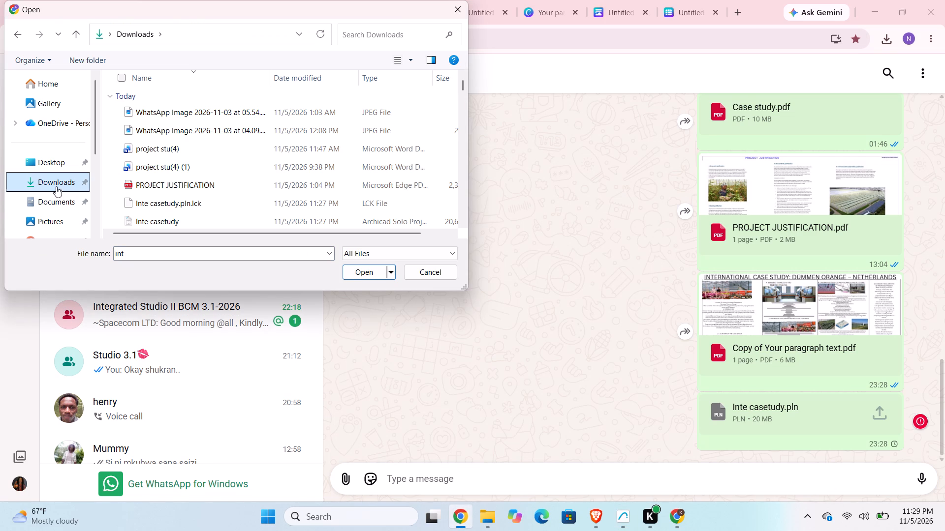
pyautogui.doubleClick(56, 186)
pyautogui.click(185, 253)
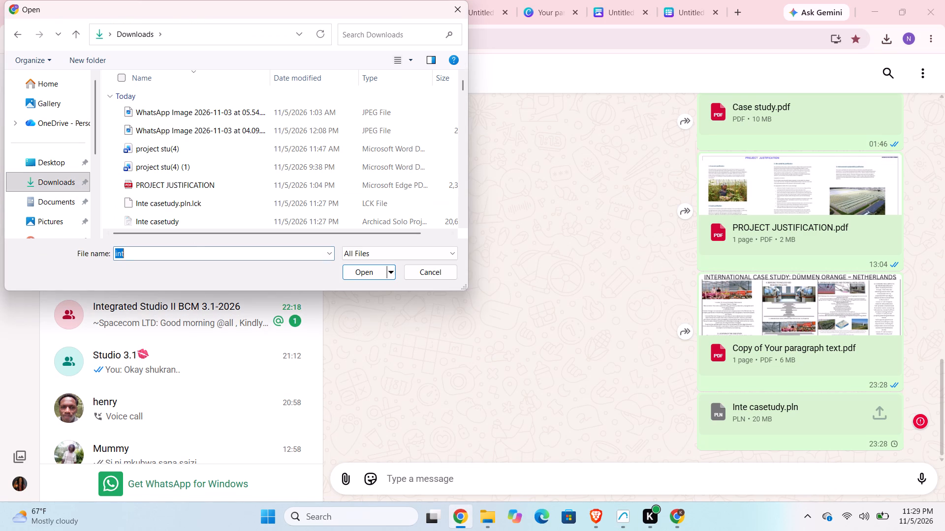
pyautogui.write('int')
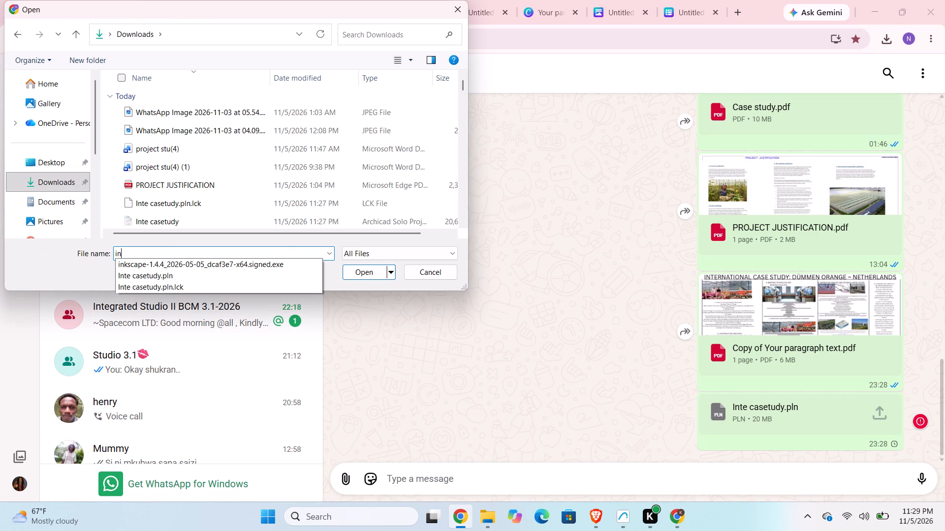